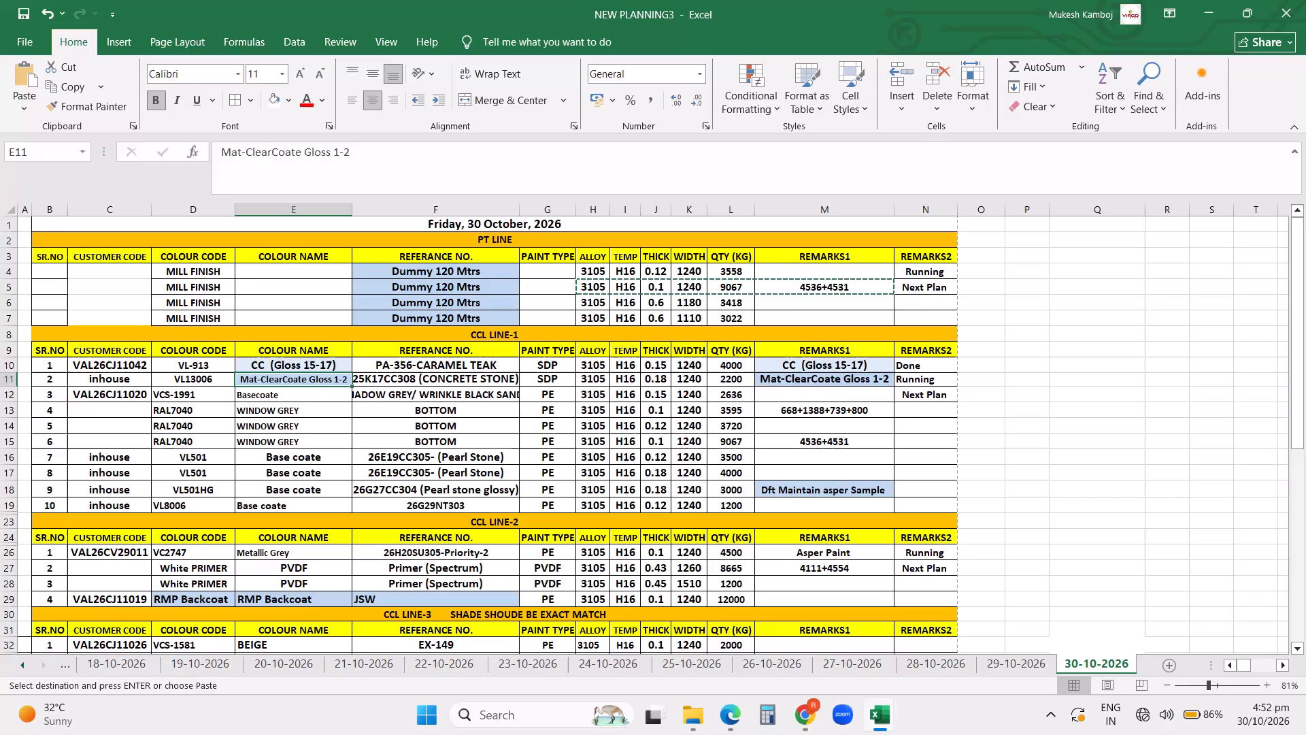
Unhide the hidden rows between row 19 and the CCL LINE-2 heading.
{"action": "left_click", "coordinate": [509, 528]}
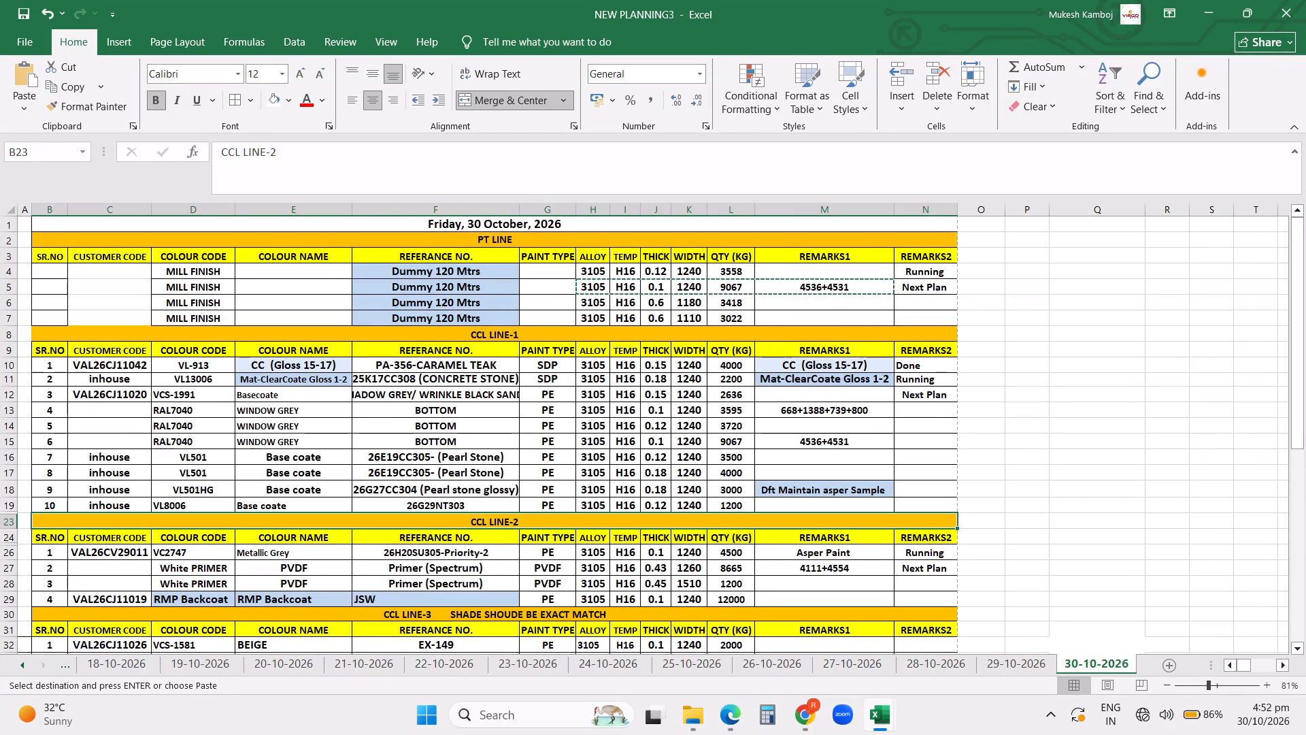
{"action": "left_click", "coordinate": [509, 528]}
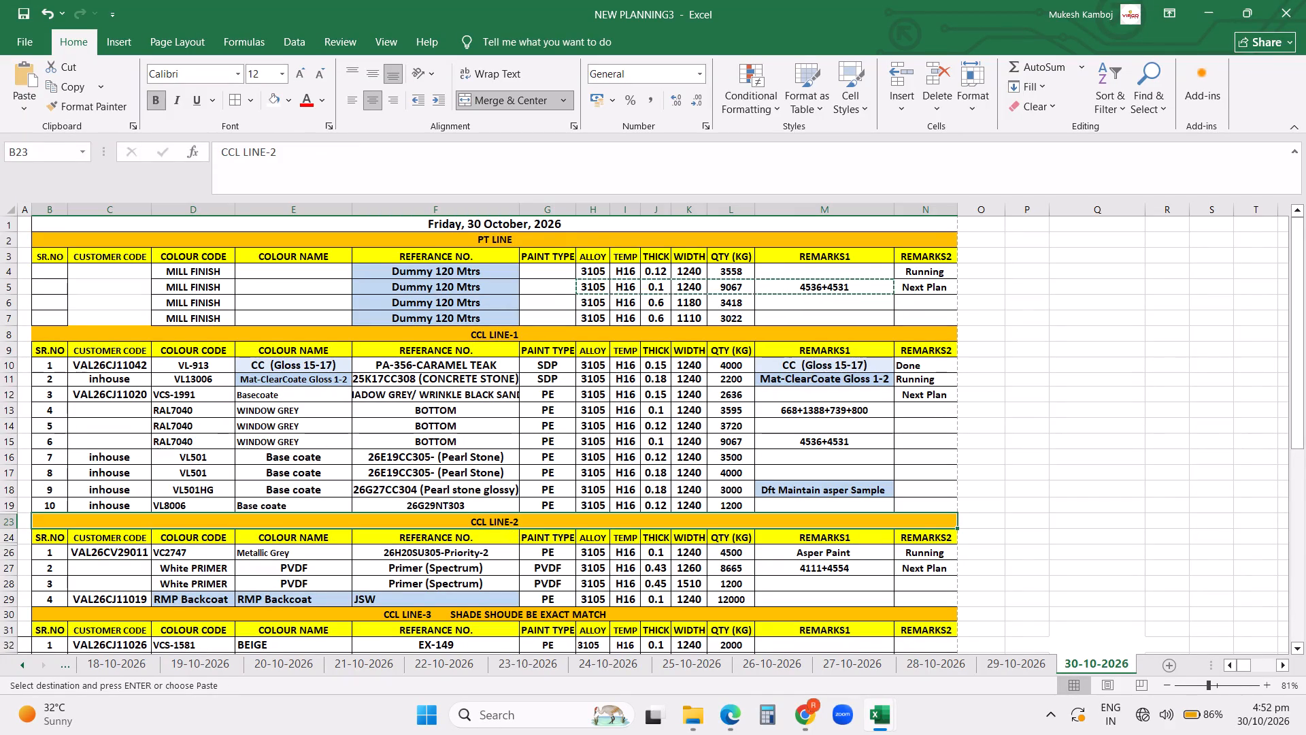
{"action": "left_click_drag", "start_coordinate": [9, 506], "coordinate": [9, 524]}
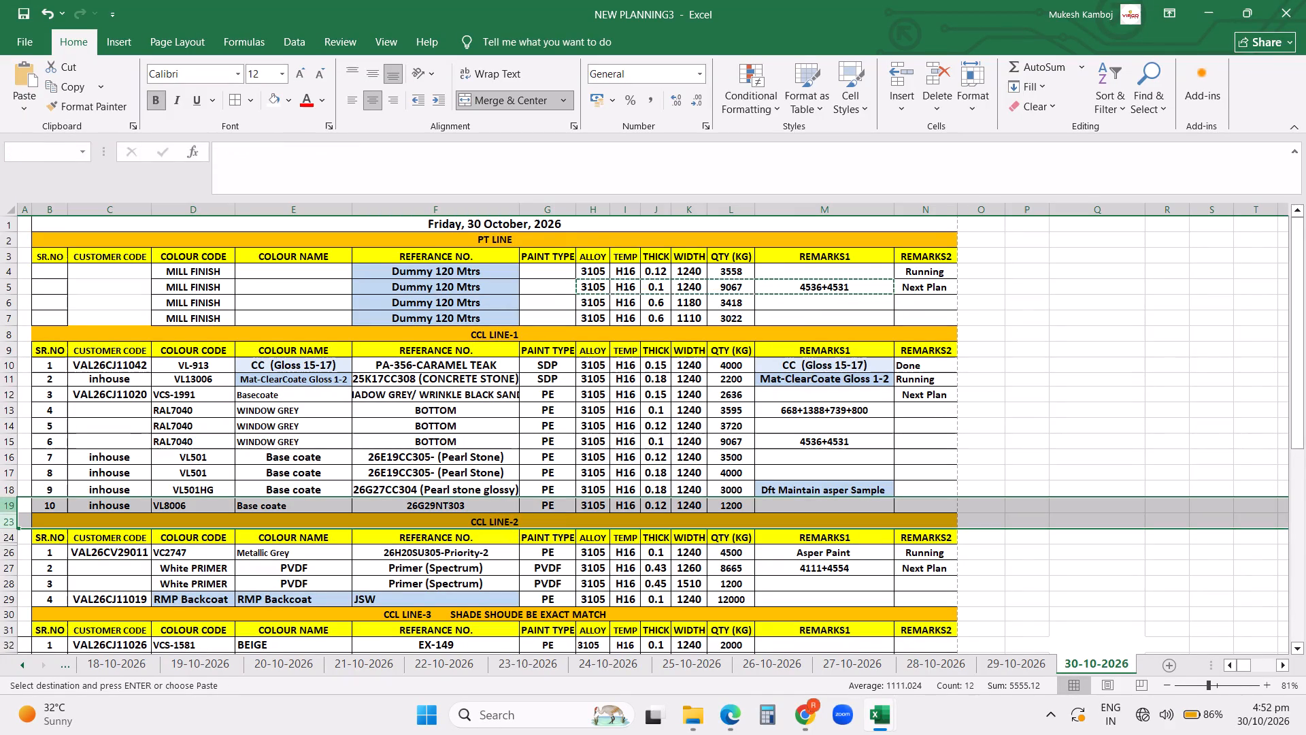
{"action": "left_click", "coordinate": [16, 524]}
{"action": "left_click_drag", "start_coordinate": [12, 504], "coordinate": [10, 511]}
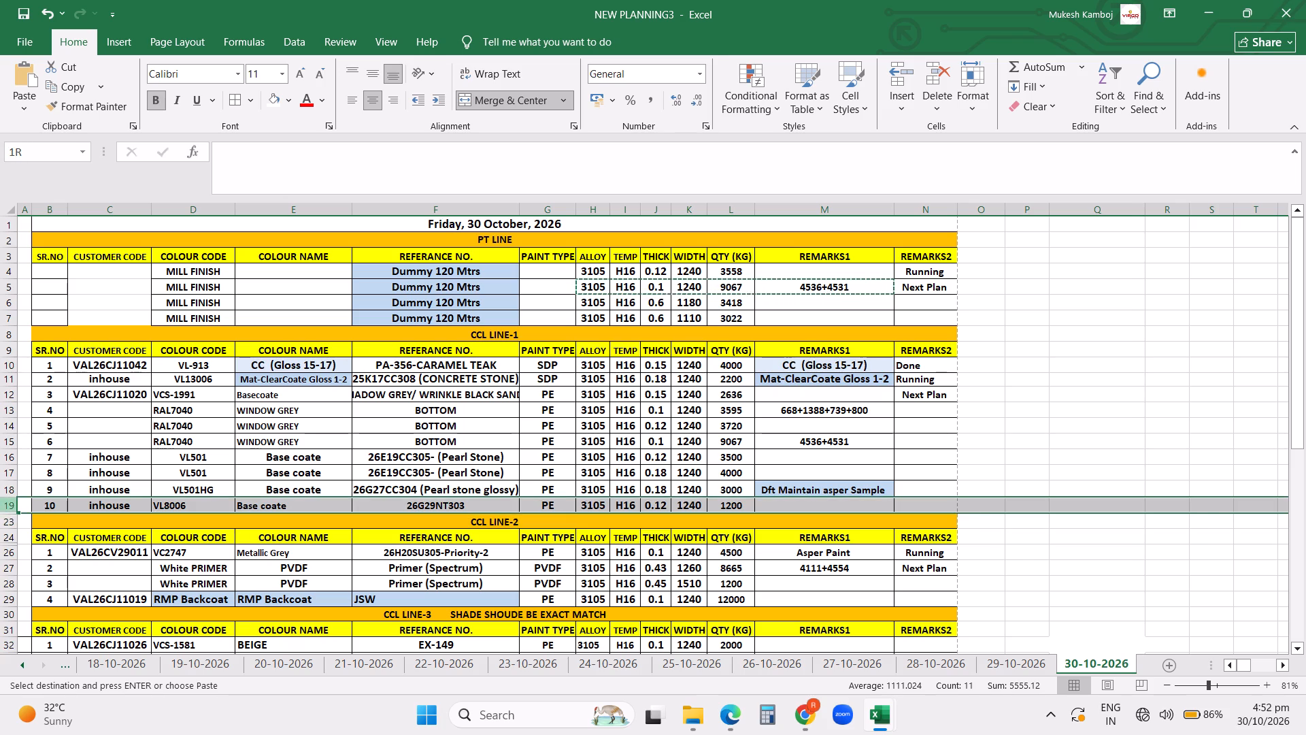
{"action": "left_click_drag", "start_coordinate": [10, 511], "coordinate": [10, 521]}
{"action": "right_click", "coordinate": [10, 521]}
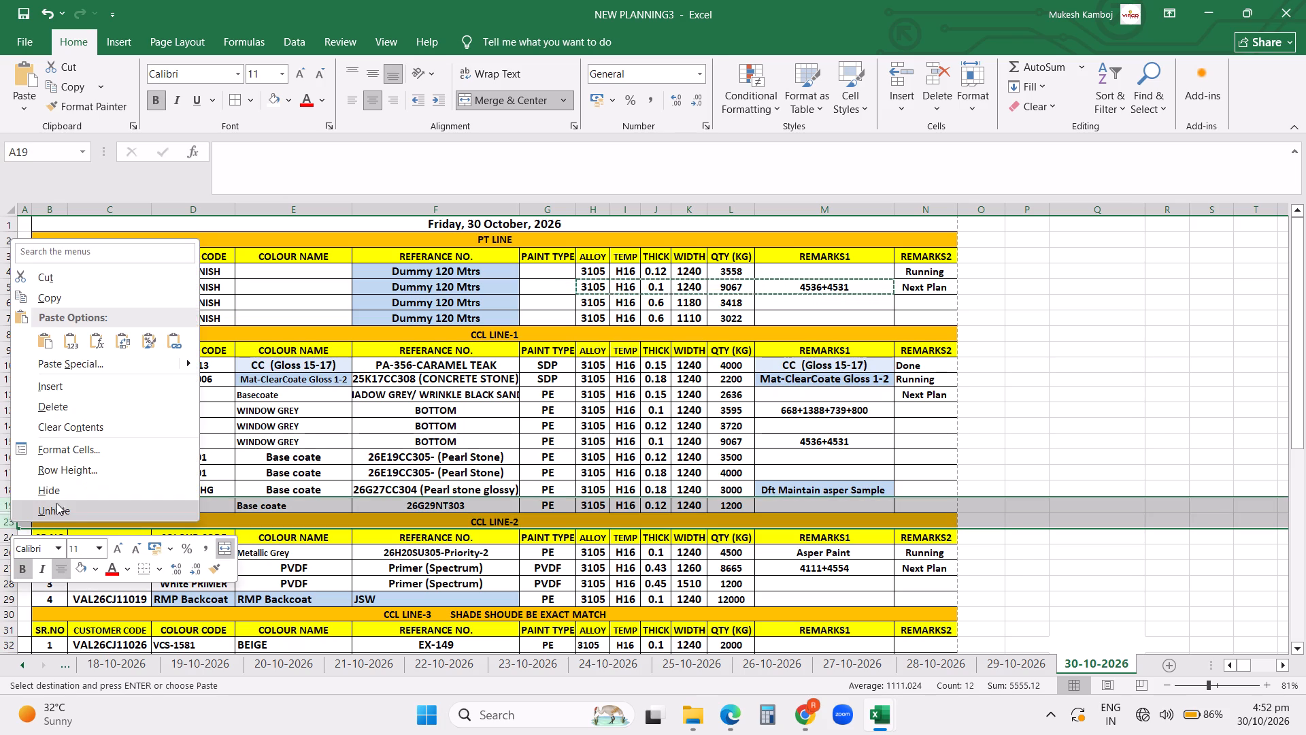
{"action": "left_click", "coordinate": [60, 511]}
{"action": "left_click", "coordinate": [235, 484]}
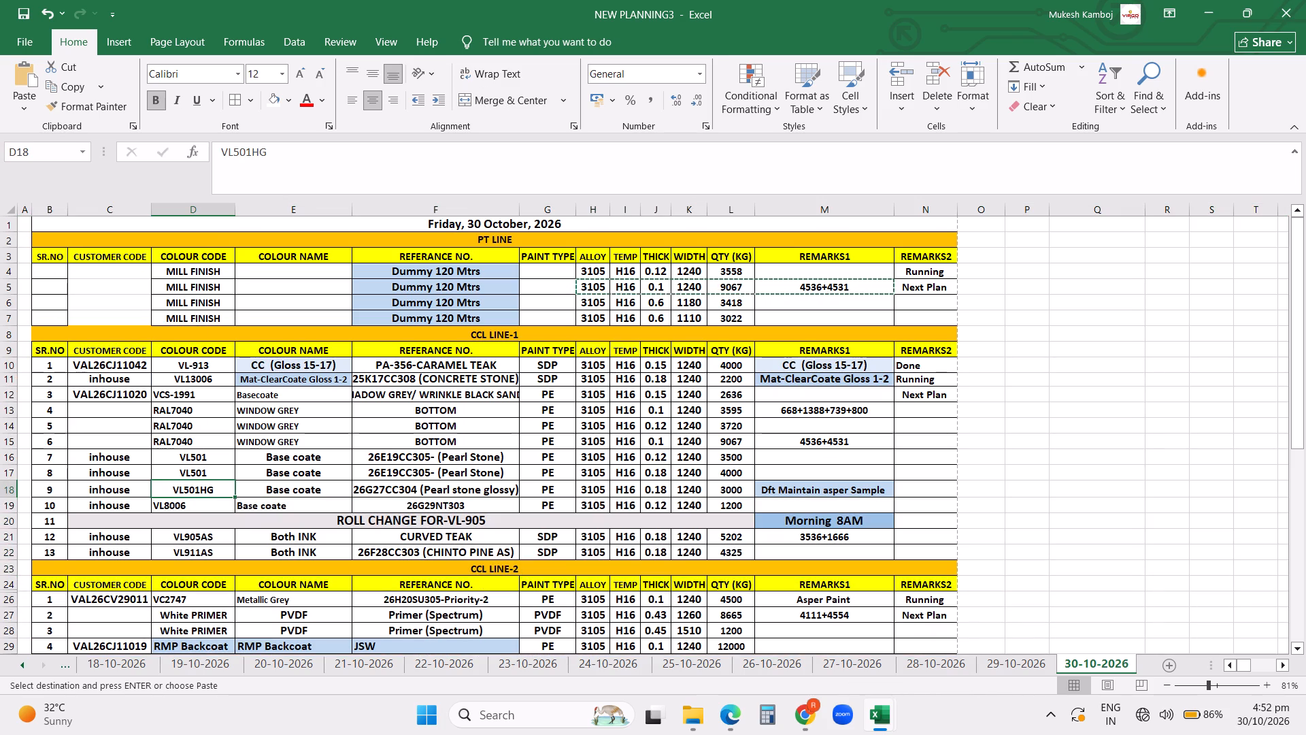
Move the RAL7040 row with quantity 9067 in CCL LINE-1 to directly above the ROLL CHANGE FOR-VL-905 row.
{"action": "left_click", "coordinate": [12, 442]}
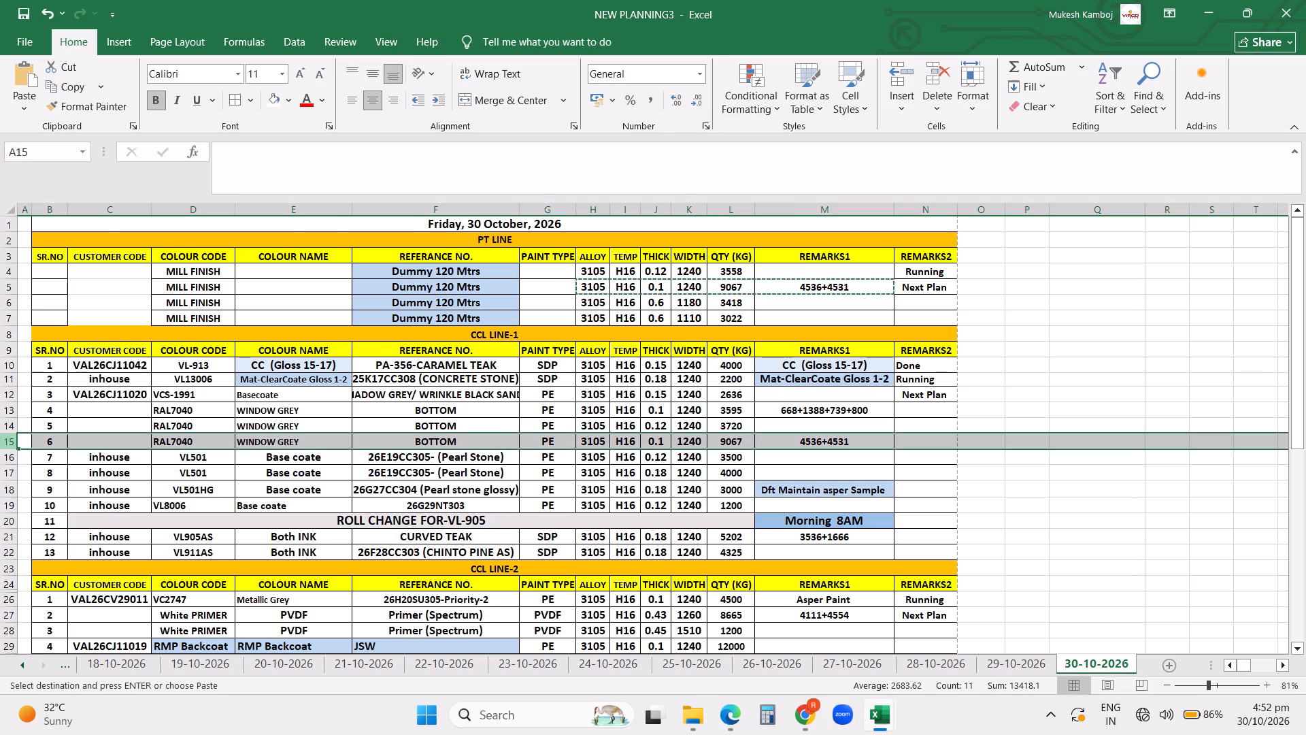
{"action": "key", "text": "ctrl+c"}
{"action": "left_click", "coordinate": [8, 521]}
{"action": "right_click", "coordinate": [8, 521]}
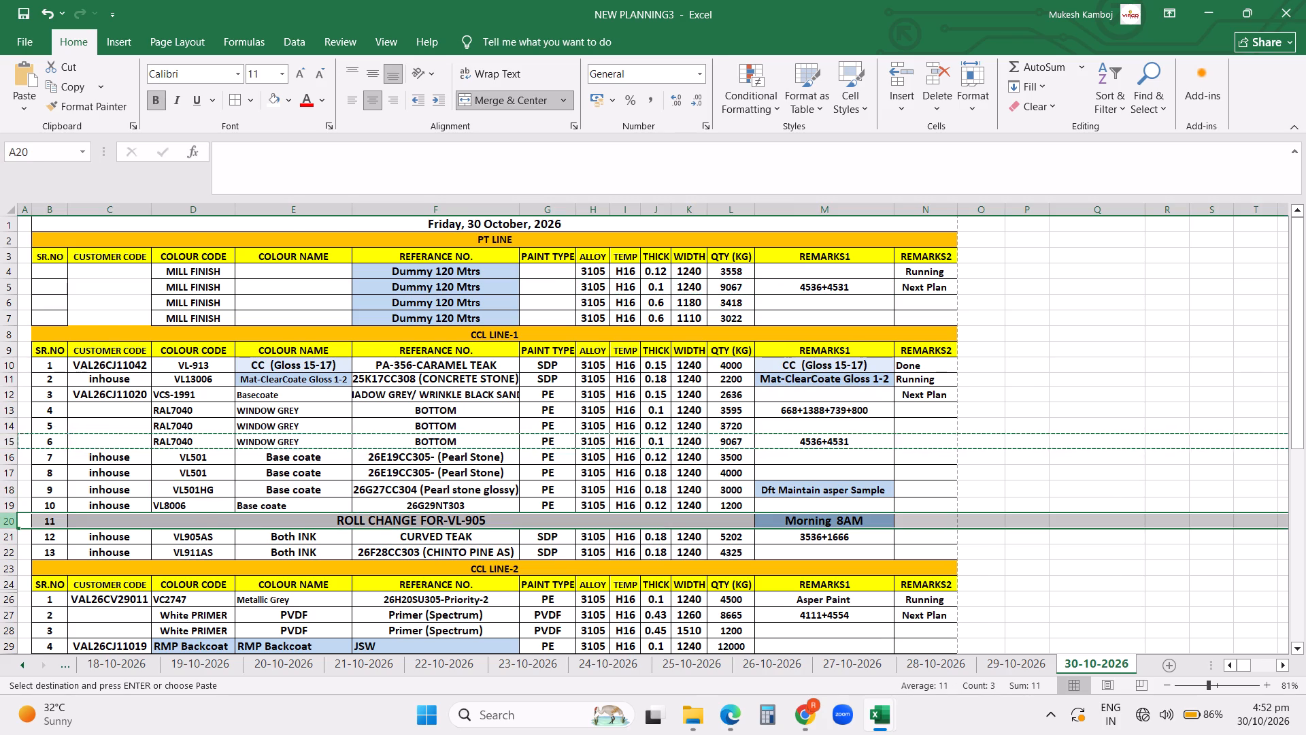
{"action": "left_click", "coordinate": [71, 393]}
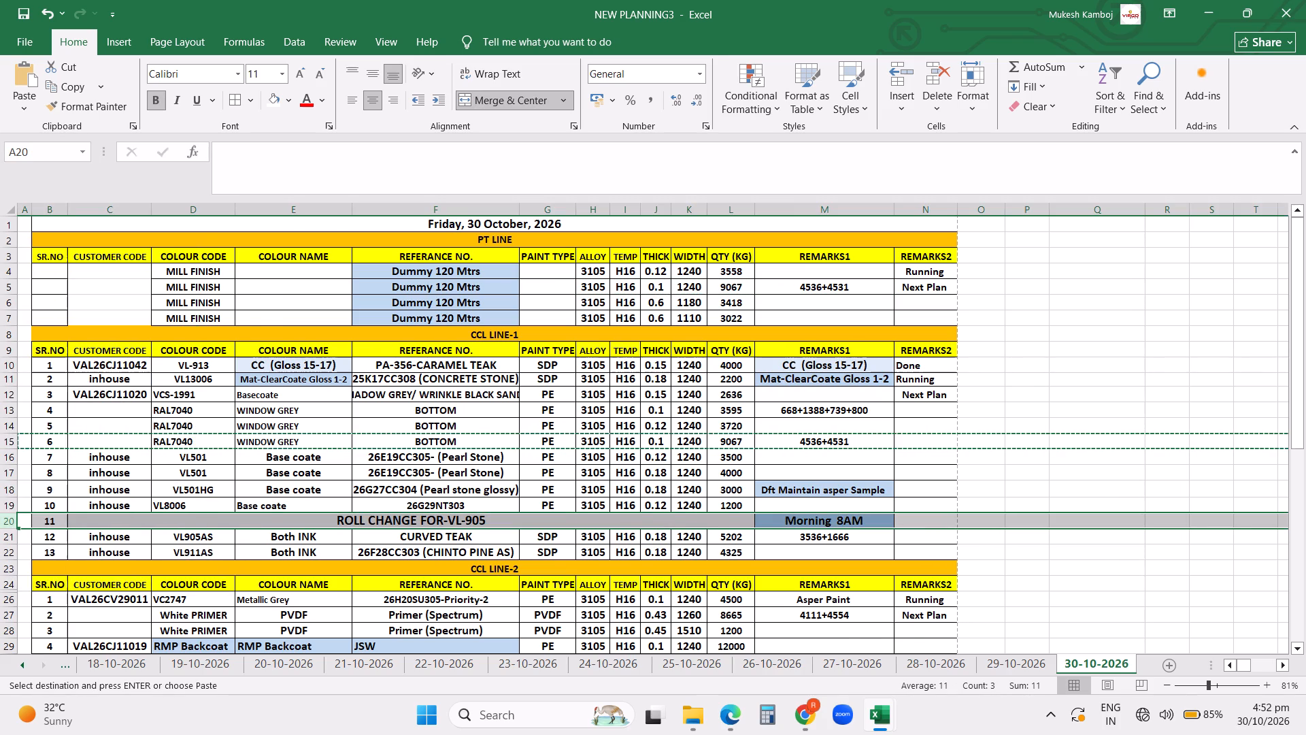
{"action": "left_click", "coordinate": [10, 438]}
{"action": "key", "text": "ctrl+minus"}
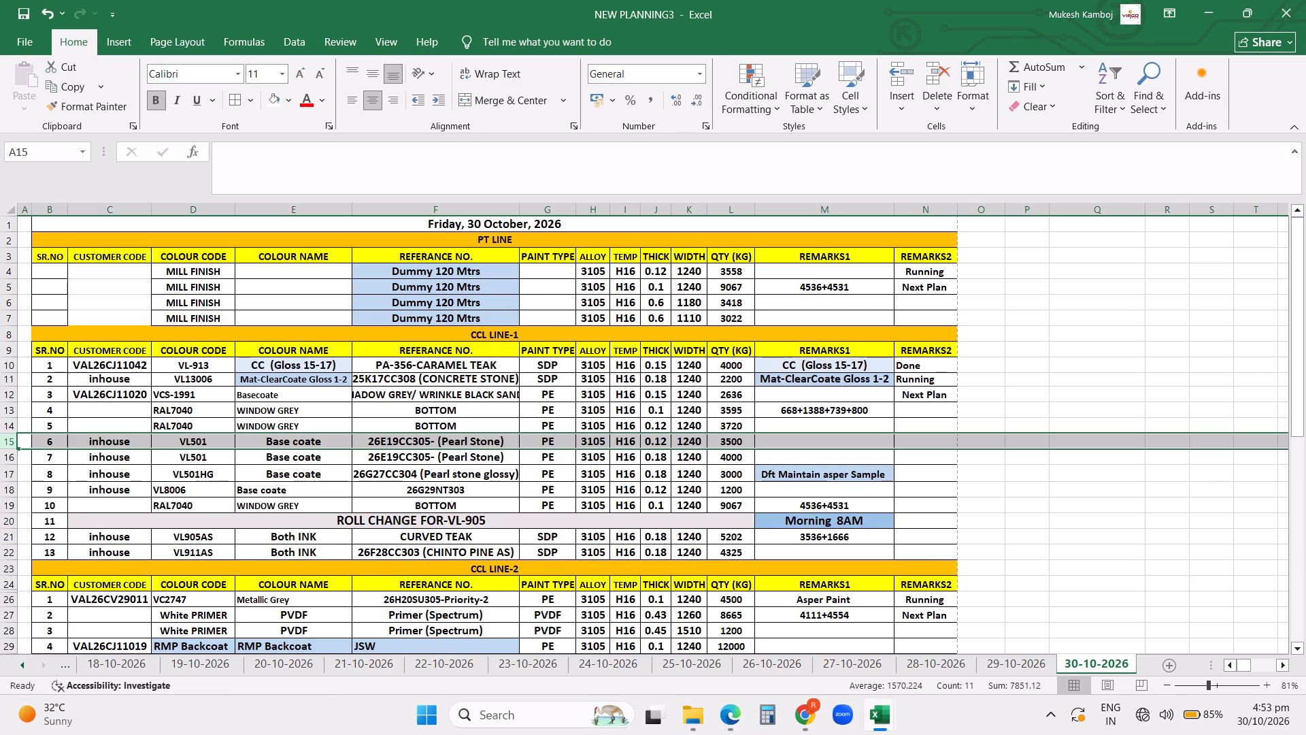
{"action": "left_click", "coordinate": [243, 448]}
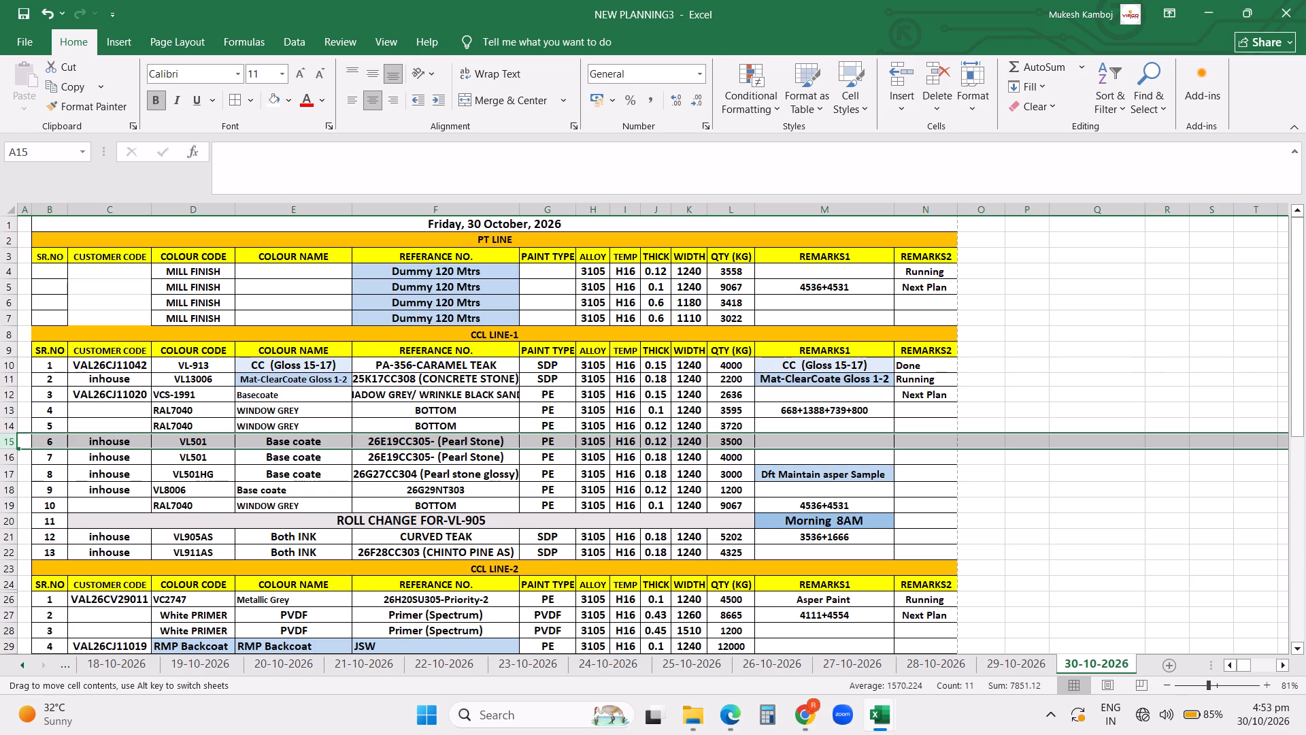
Change the PT LINE reference in row 6 to "Dummy 200 Mtrs".
{"action": "left_click_drag", "start_coordinate": [654, 298], "coordinate": [650, 317]}
{"action": "left_click", "coordinate": [431, 306]}
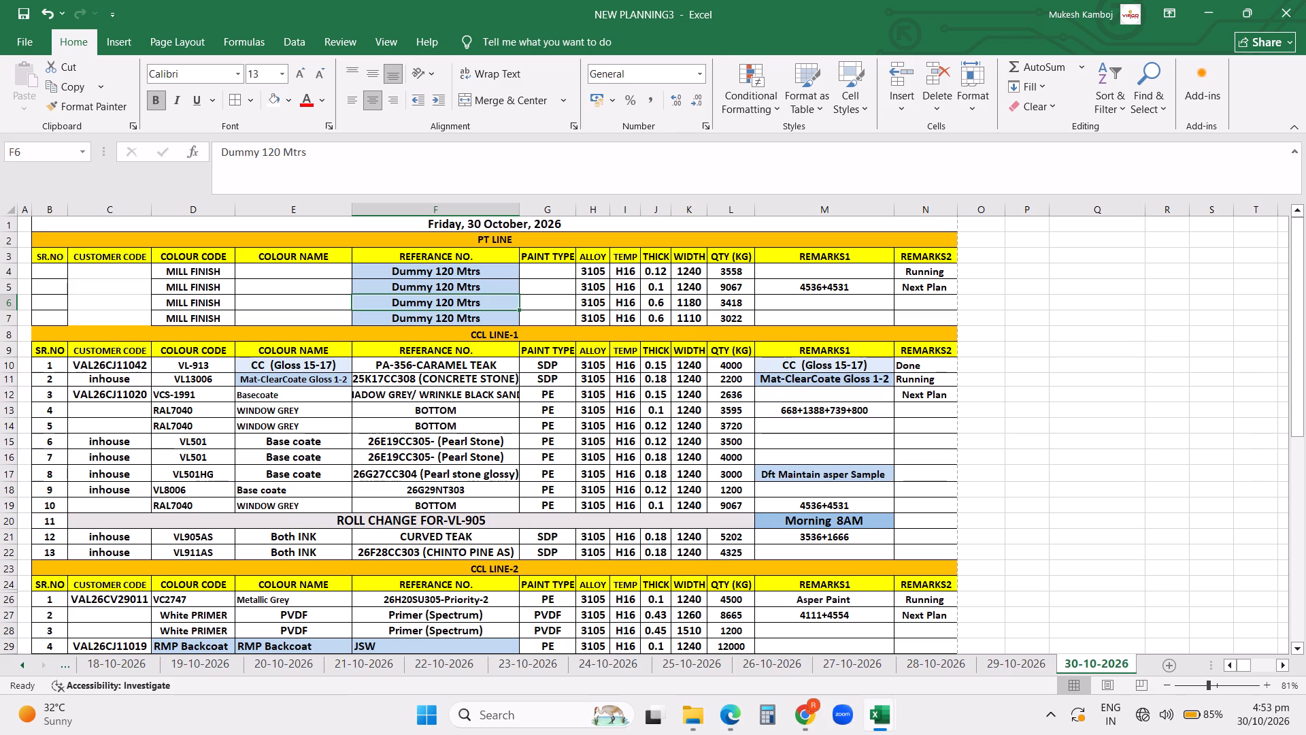
{"action": "left_click", "coordinate": [508, 299]}
{"action": "left_click", "coordinate": [438, 305]}
{"action": "left_click", "coordinate": [434, 301]}
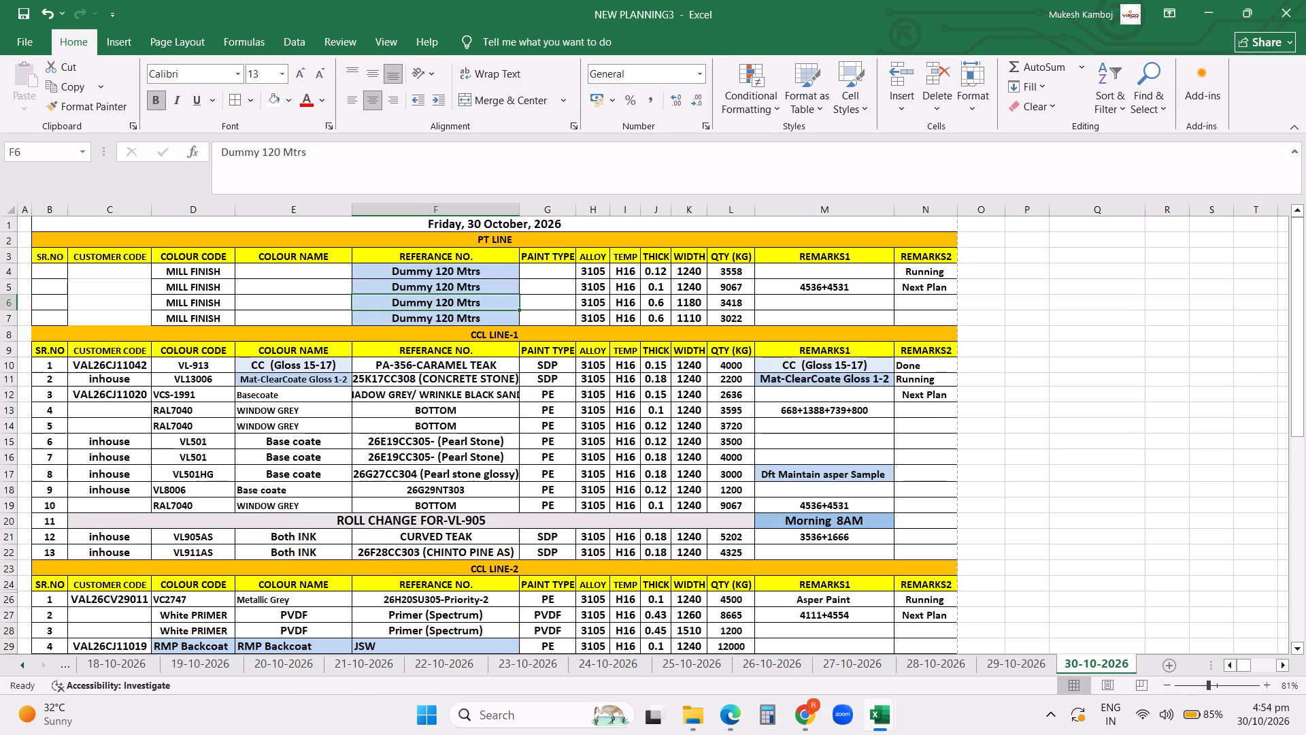
{"action": "left_click", "coordinate": [437, 310]}
{"action": "left_click_drag", "start_coordinate": [437, 310], "coordinate": [451, 300]}
{"action": "triple_click", "coordinate": [451, 300]}
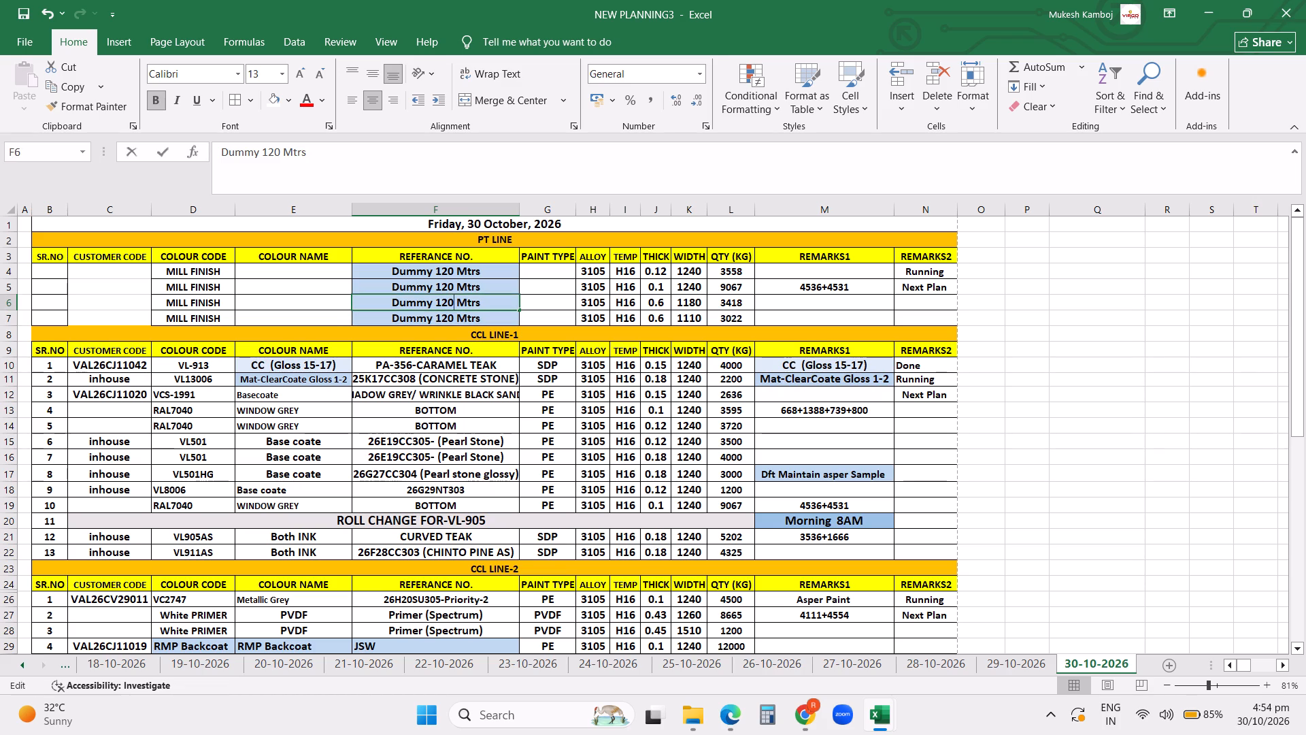
{"action": "double_click", "coordinate": [443, 300]}
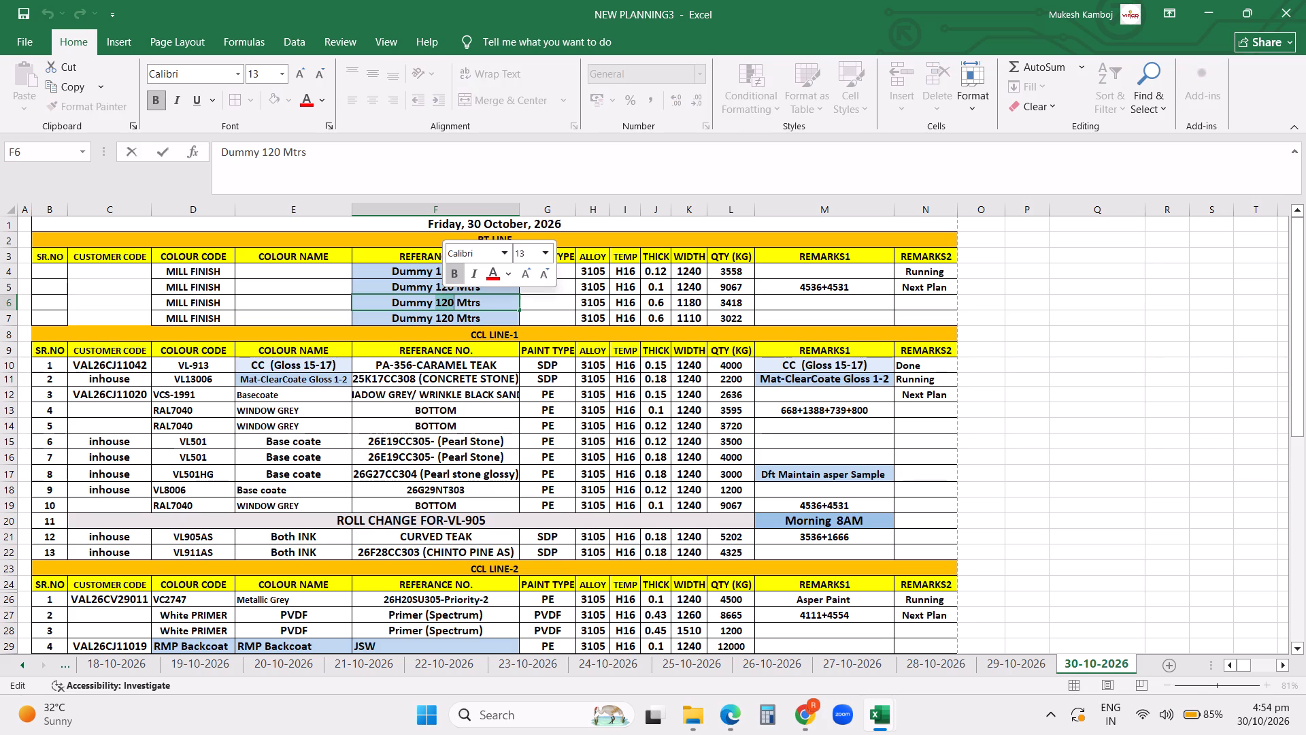
{"action": "left_click", "coordinate": [443, 300]}
{"action": "key", "text": "BackSpace"}
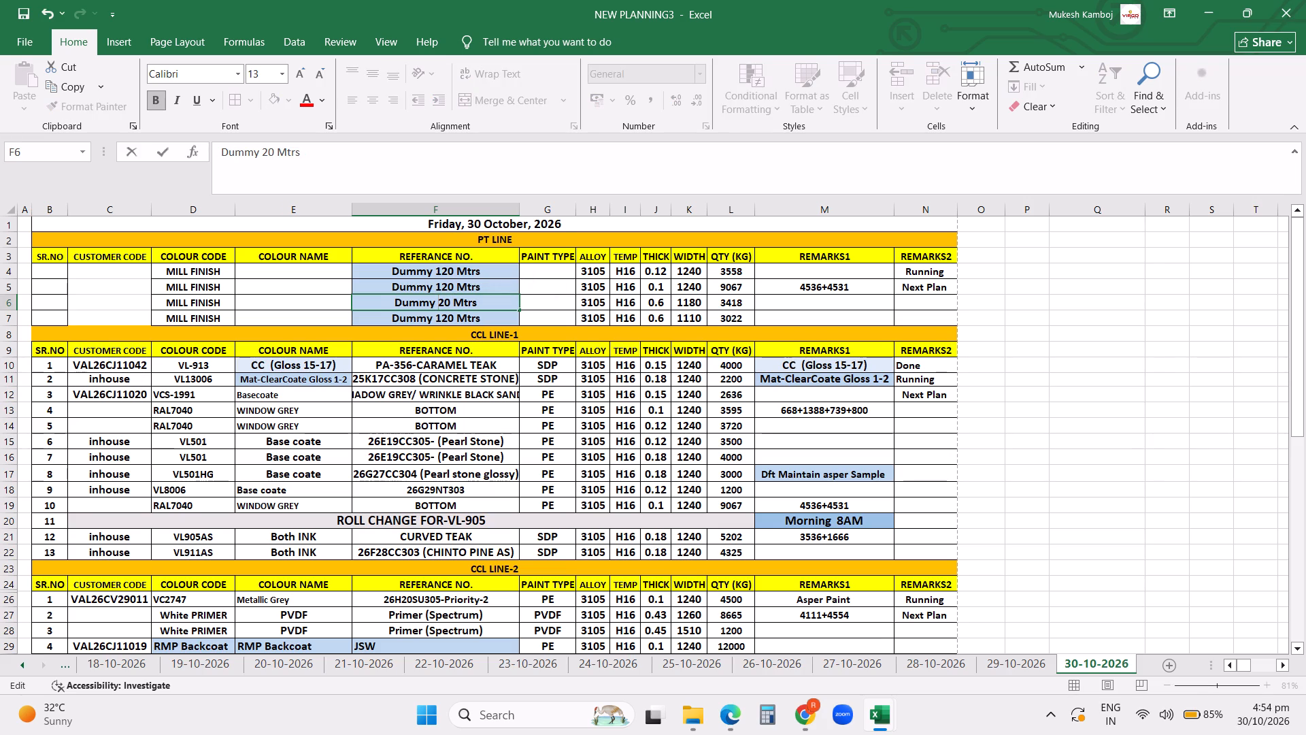
{"action": "key", "text": "Right"}
{"action": "key", "text": "0"}
{"action": "key", "text": "Return"}
Copy the row 6 reference "Dummy 200 Mtrs" into the reference cell of row 7.
{"action": "key", "text": "Up"}
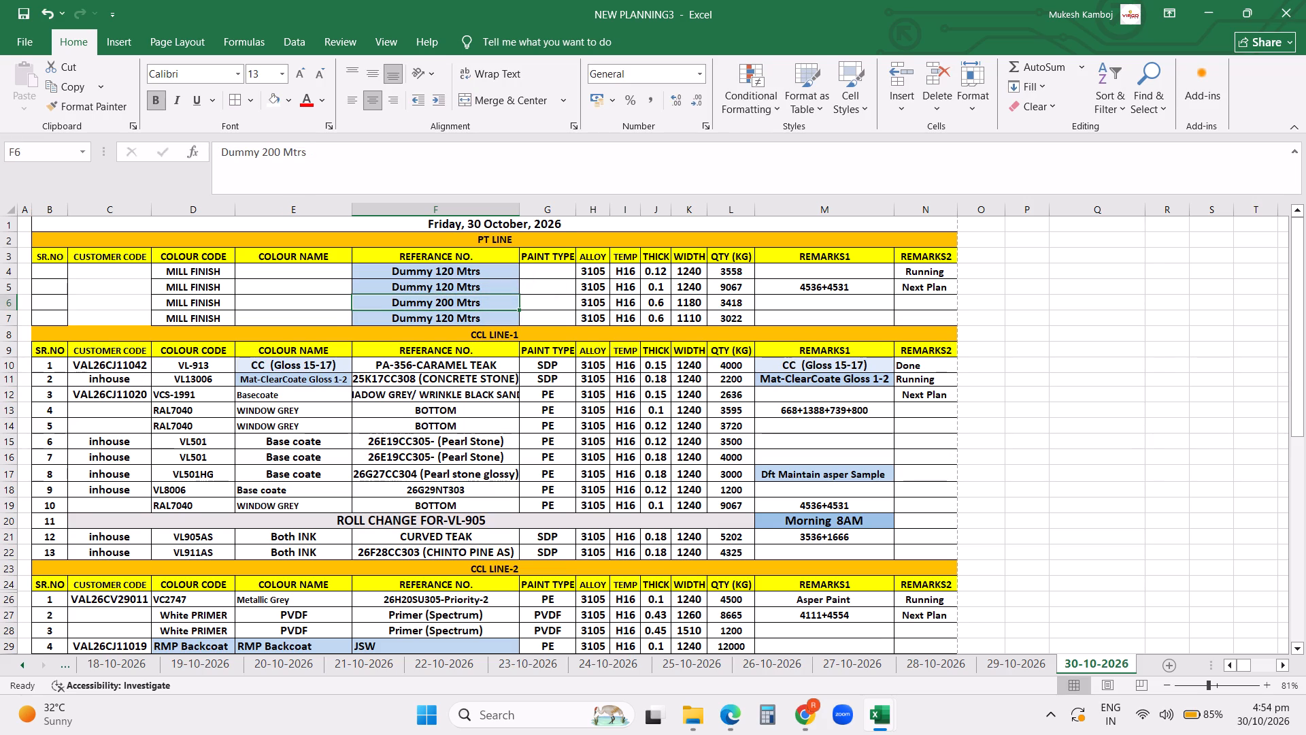
{"action": "key", "text": "ctrl+c"}
{"action": "key", "text": "Down"}
{"action": "key", "text": "Return"}
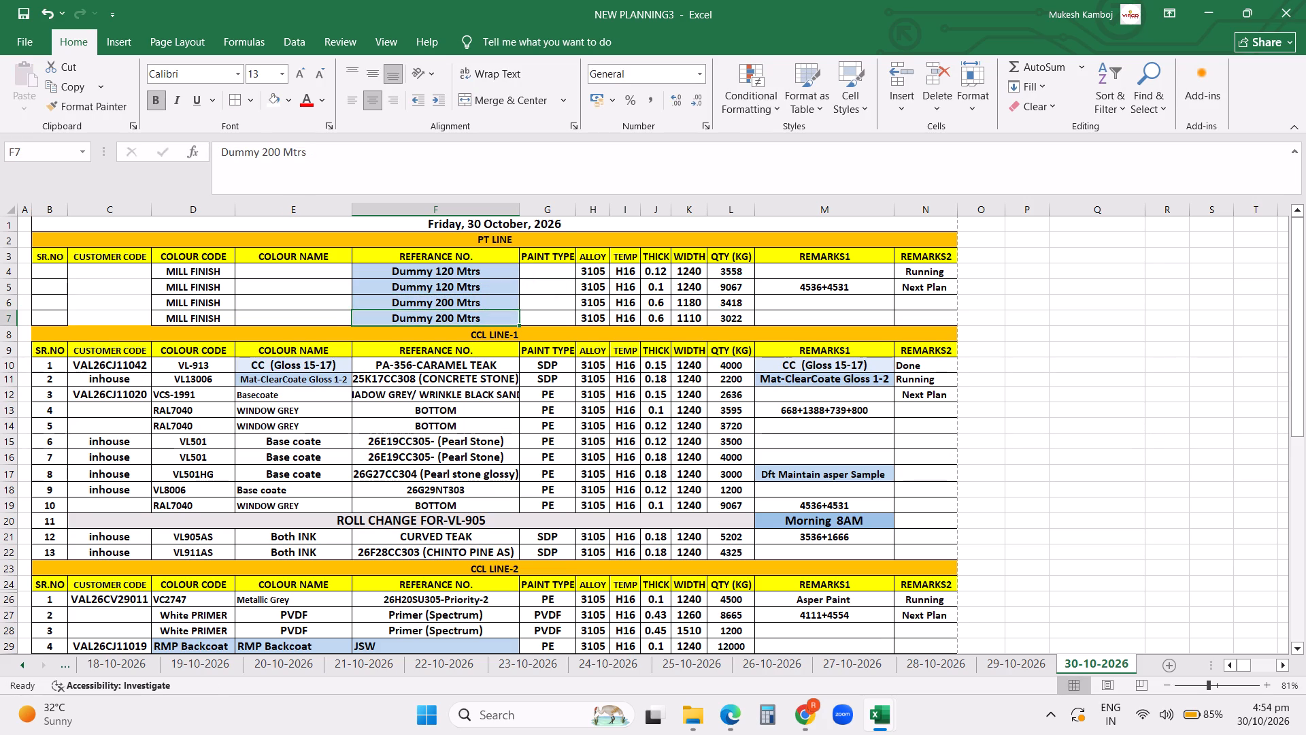
{"action": "left_click", "coordinate": [320, 312]}
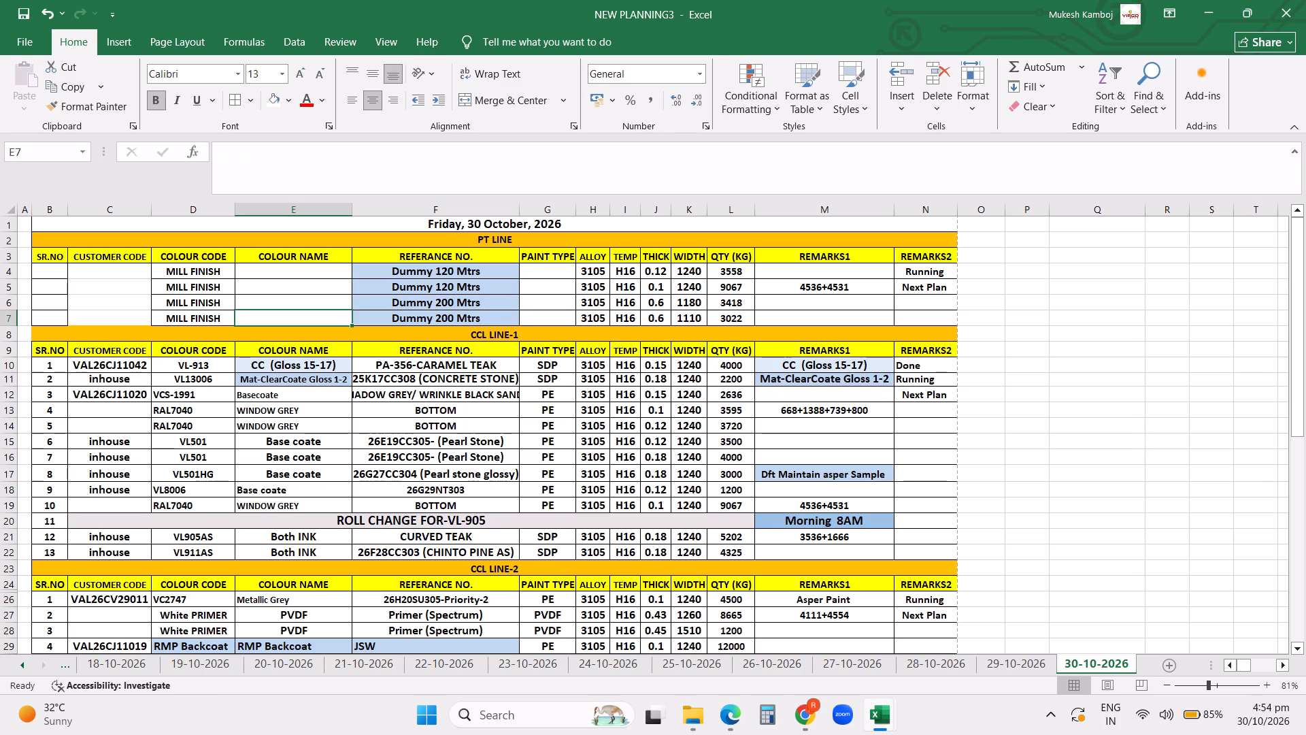
{"action": "left_click", "coordinate": [320, 312]}
Set the font size of the SHADOW GREY/ WRINKLE BLACK SAND reference cell to 10.
{"action": "left_click", "coordinate": [468, 518]}
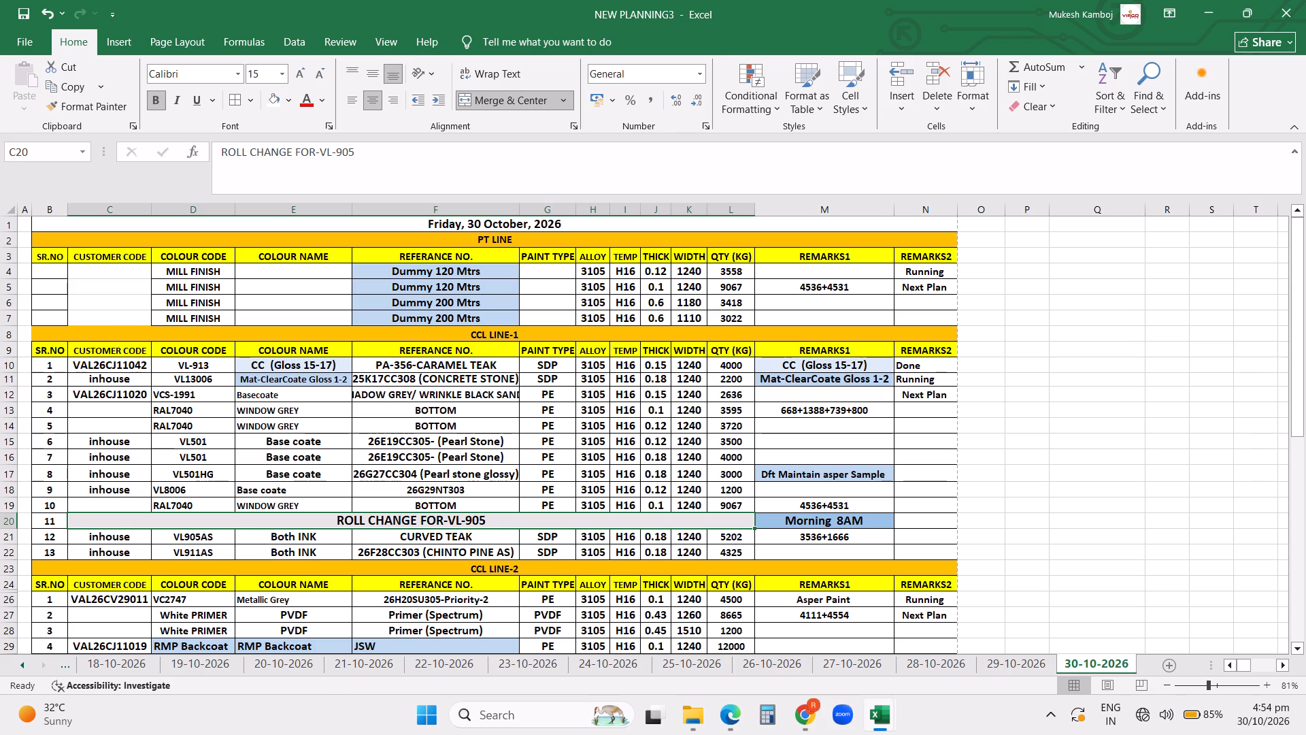
{"action": "left_click", "coordinate": [367, 393]}
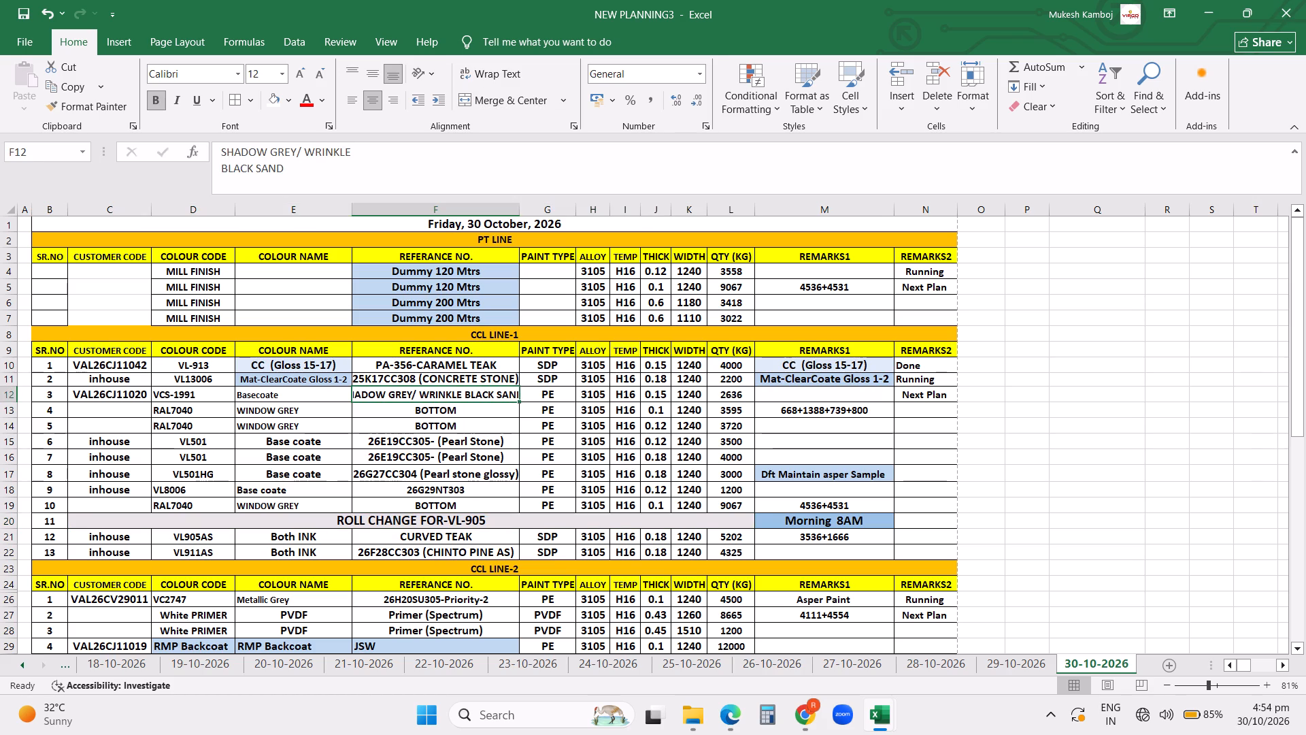
{"action": "left_click", "coordinate": [259, 75]}
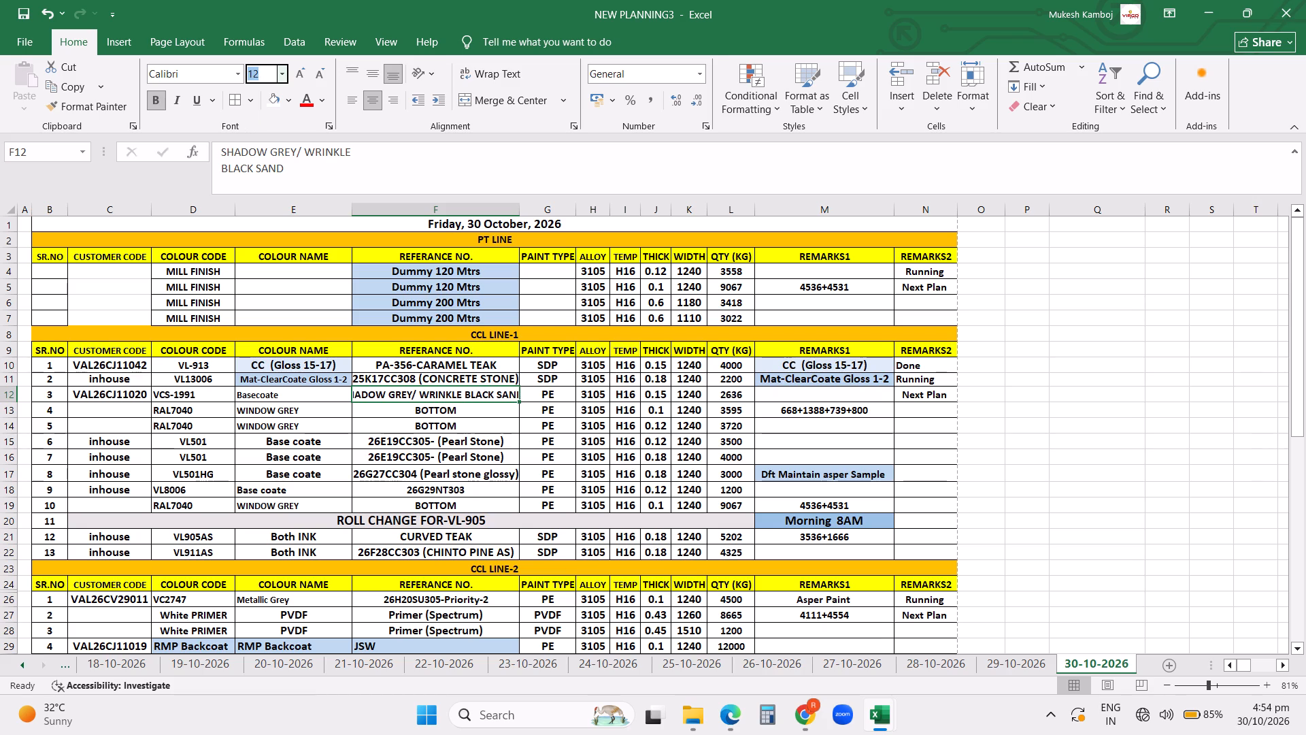
{"action": "type", "text": "10"}
{"action": "key", "text": "Return"}
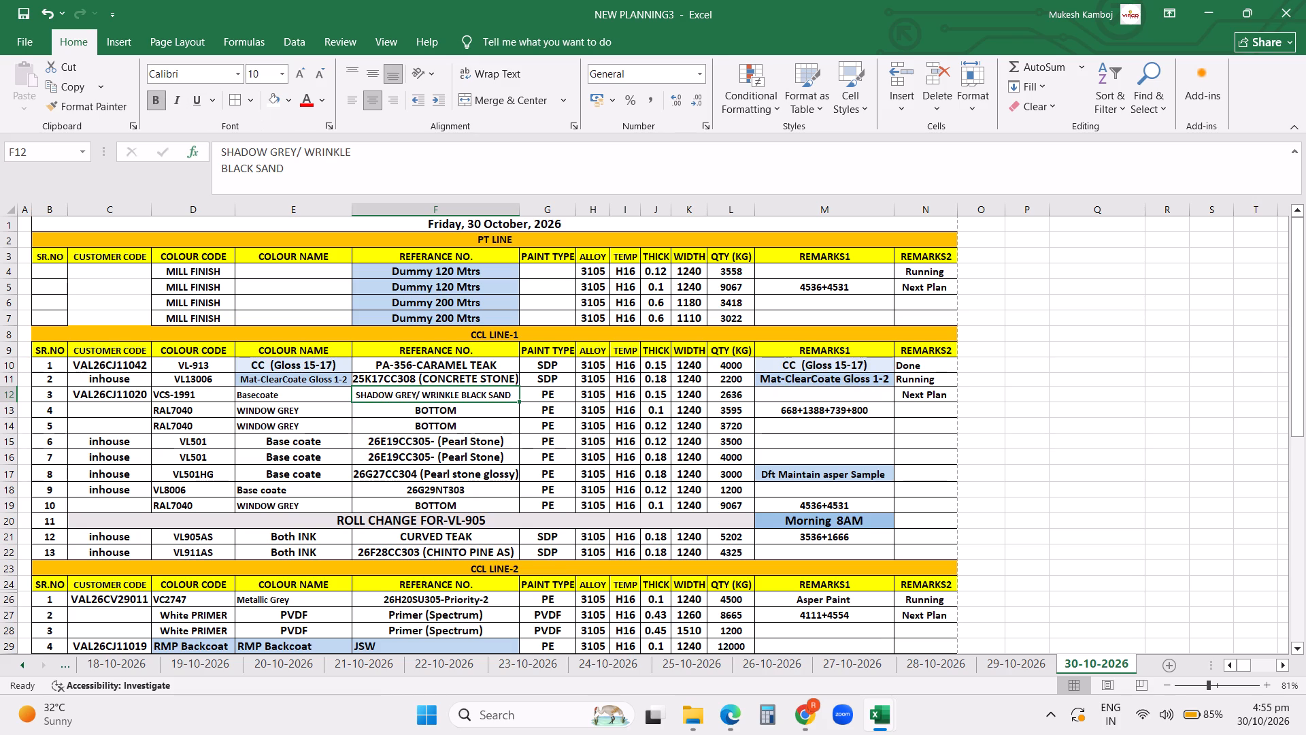
Move the VCS-1991 row in CCL LINE-1 to directly above the VL8006 row.
{"action": "left_click", "coordinate": [12, 394]}
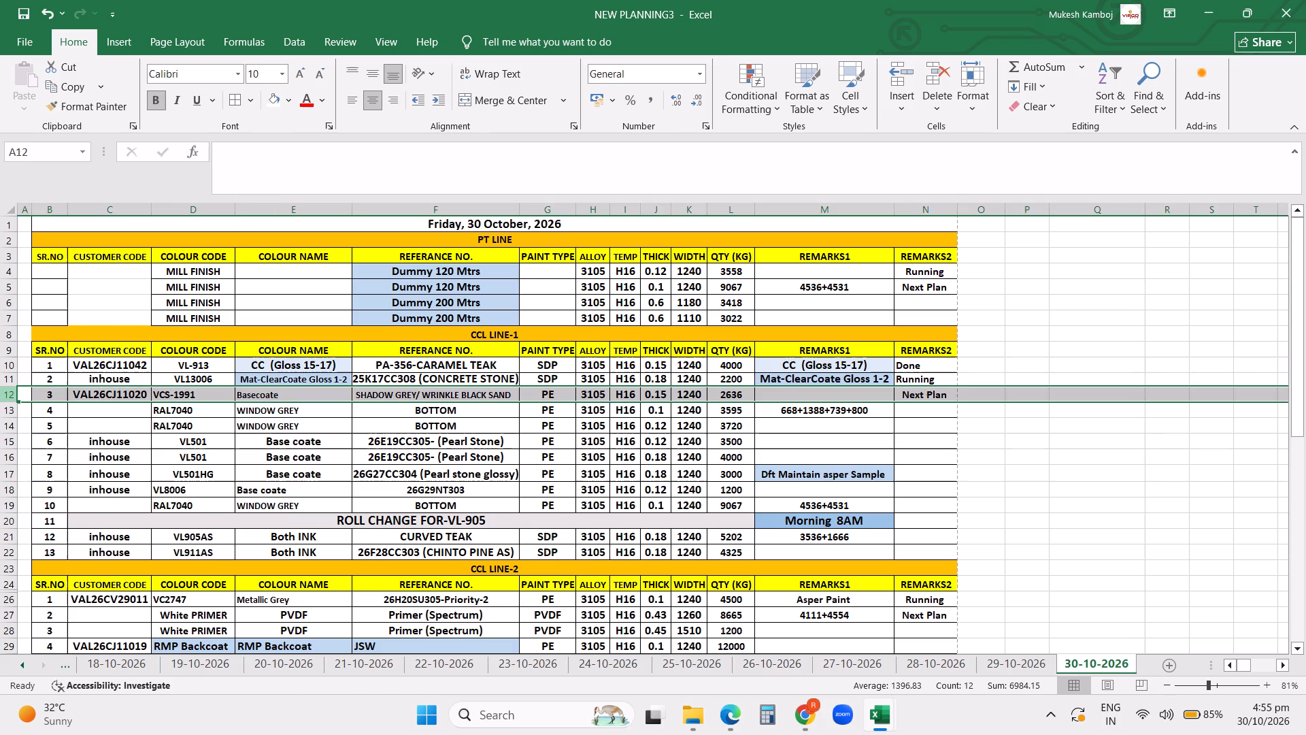
{"action": "key", "text": "ctrl+x"}
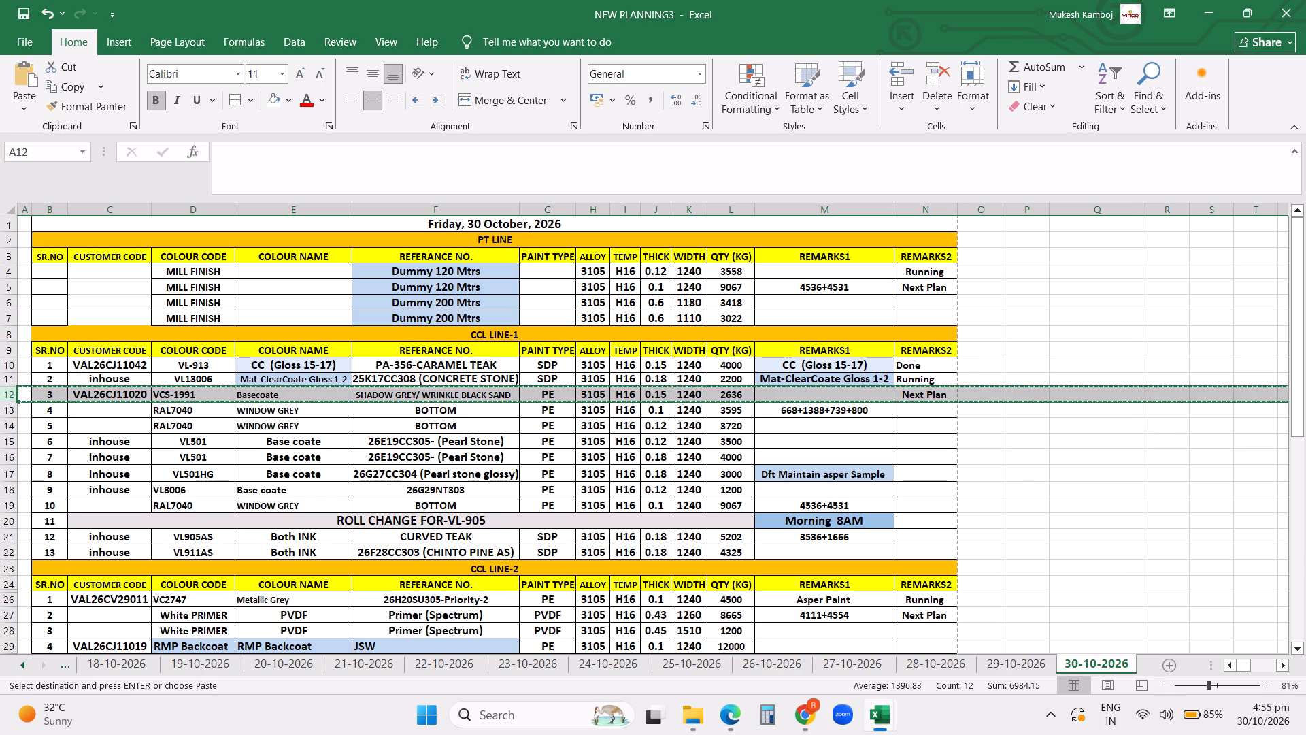
{"action": "left_click", "coordinate": [12, 487]}
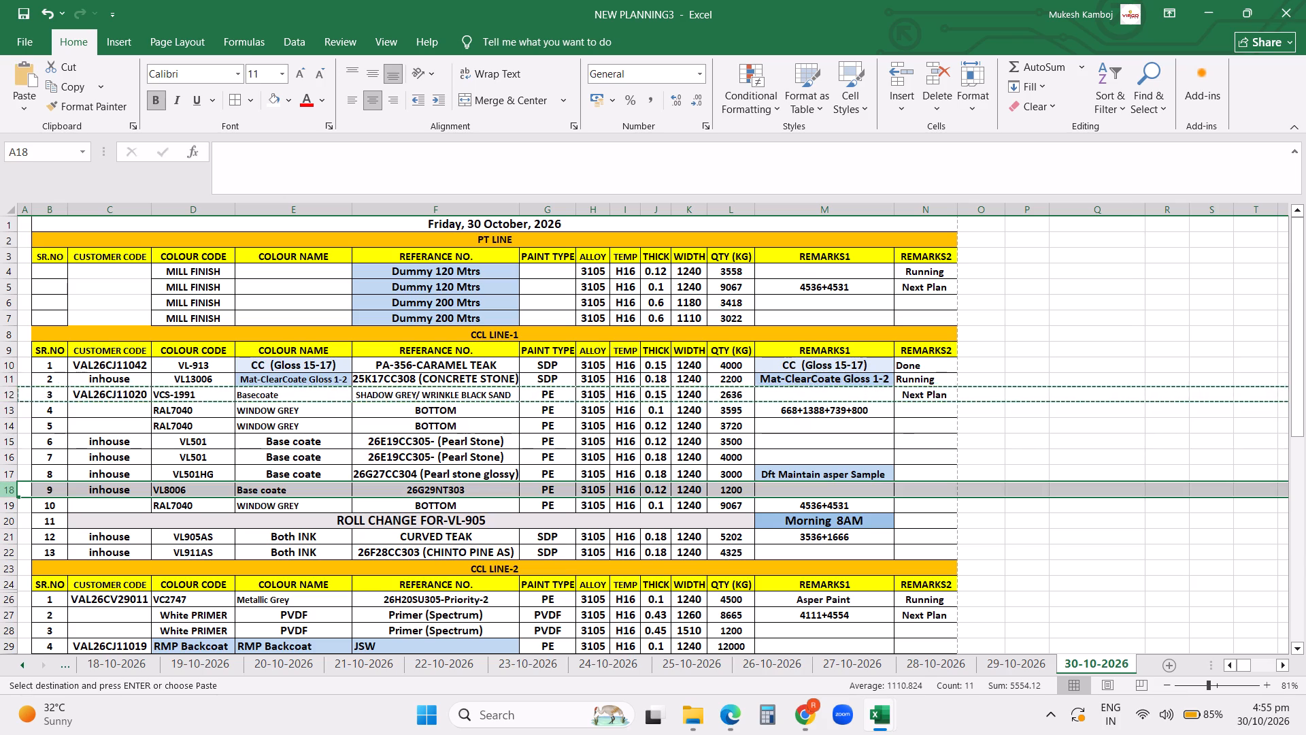
{"action": "right_click", "coordinate": [12, 487]}
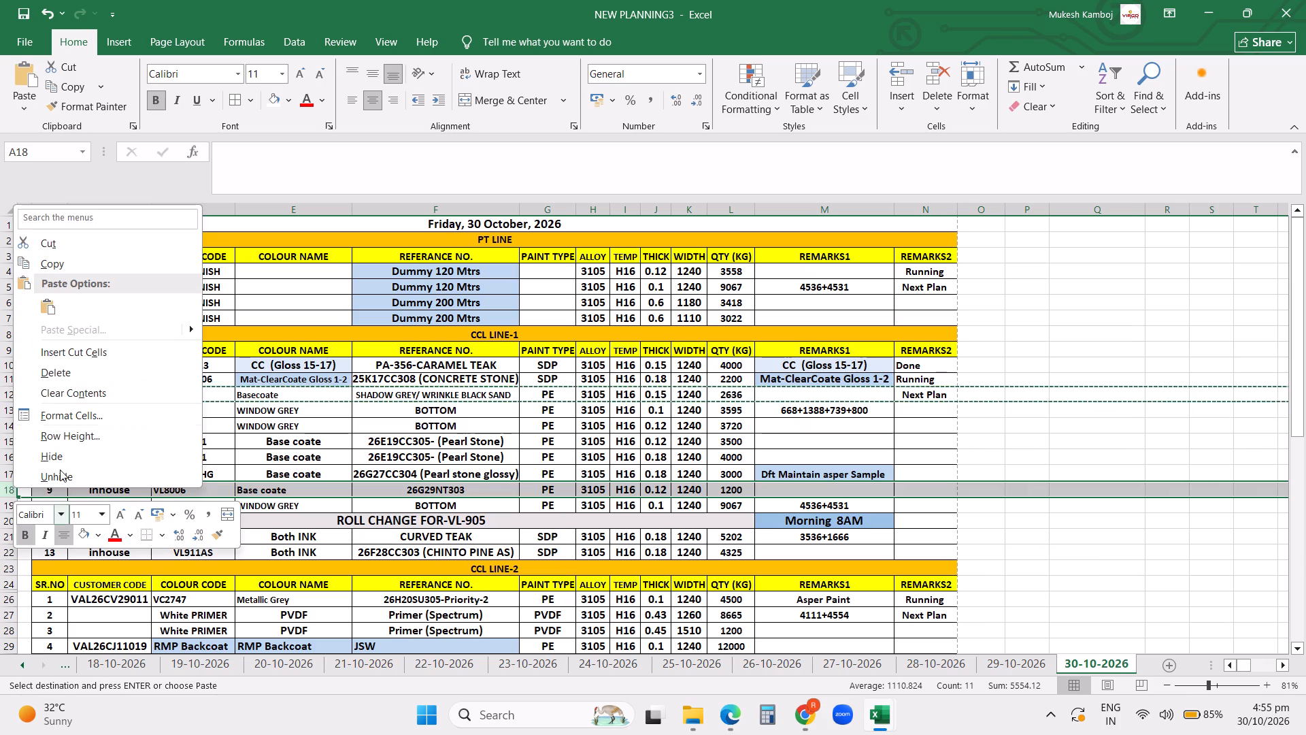
{"action": "left_click", "coordinate": [69, 345]}
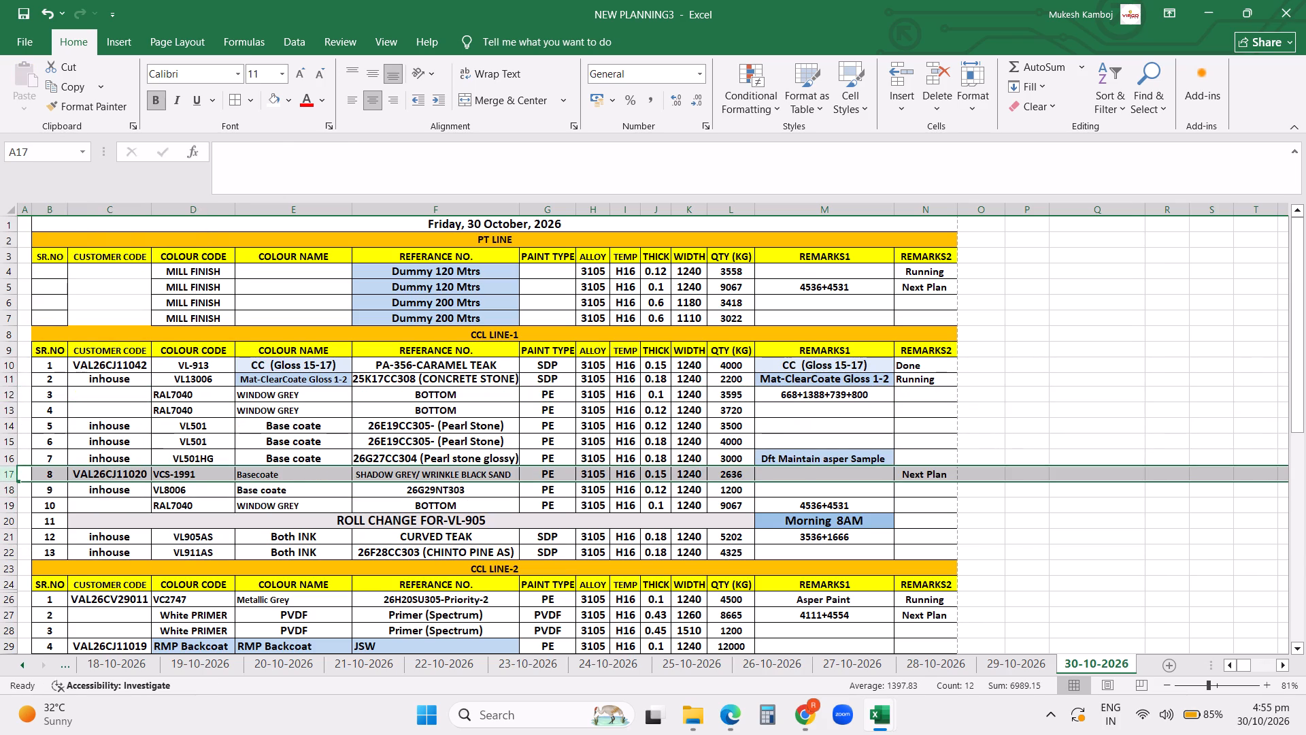
{"action": "left_click", "coordinate": [397, 430]}
Refill the CCL LINE-1 serial number formula from row 10 down through row 22.
{"action": "left_click", "coordinate": [55, 368]}
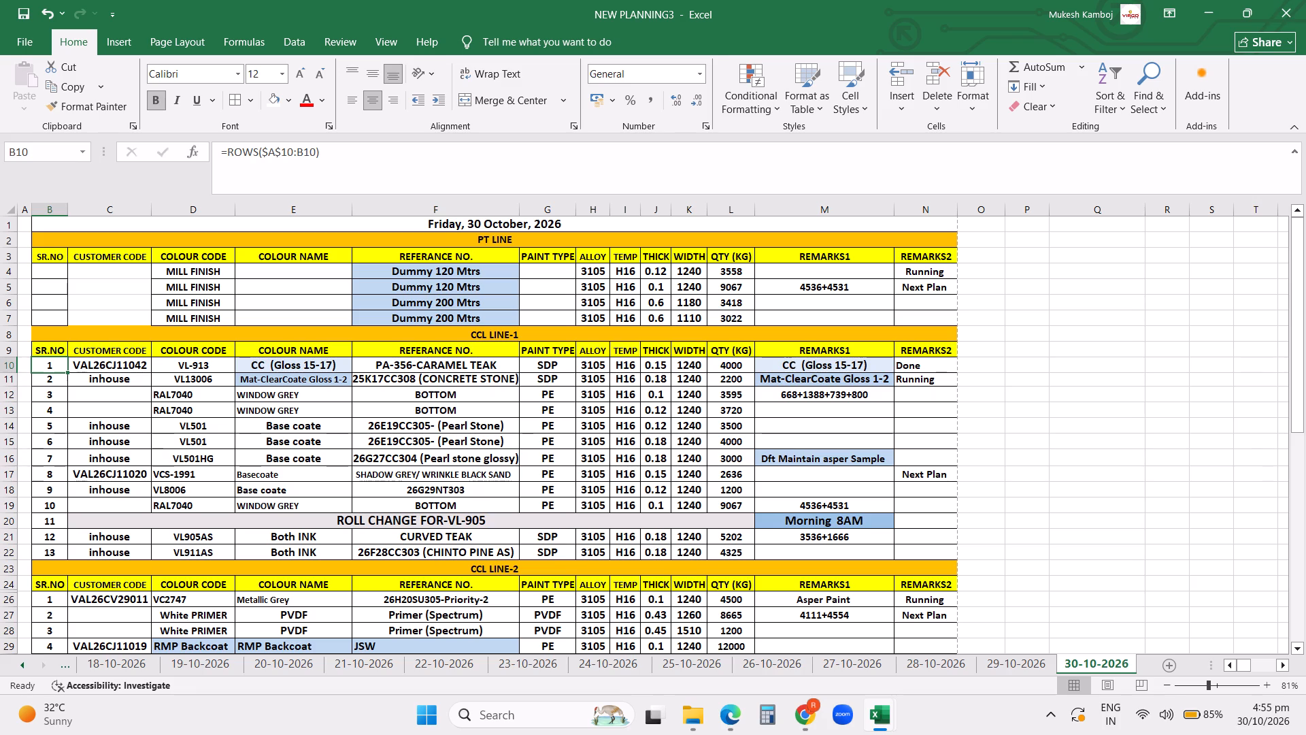
{"action": "left_click_drag", "start_coordinate": [65, 373], "coordinate": [61, 553]}
{"action": "left_click", "coordinate": [89, 499]}
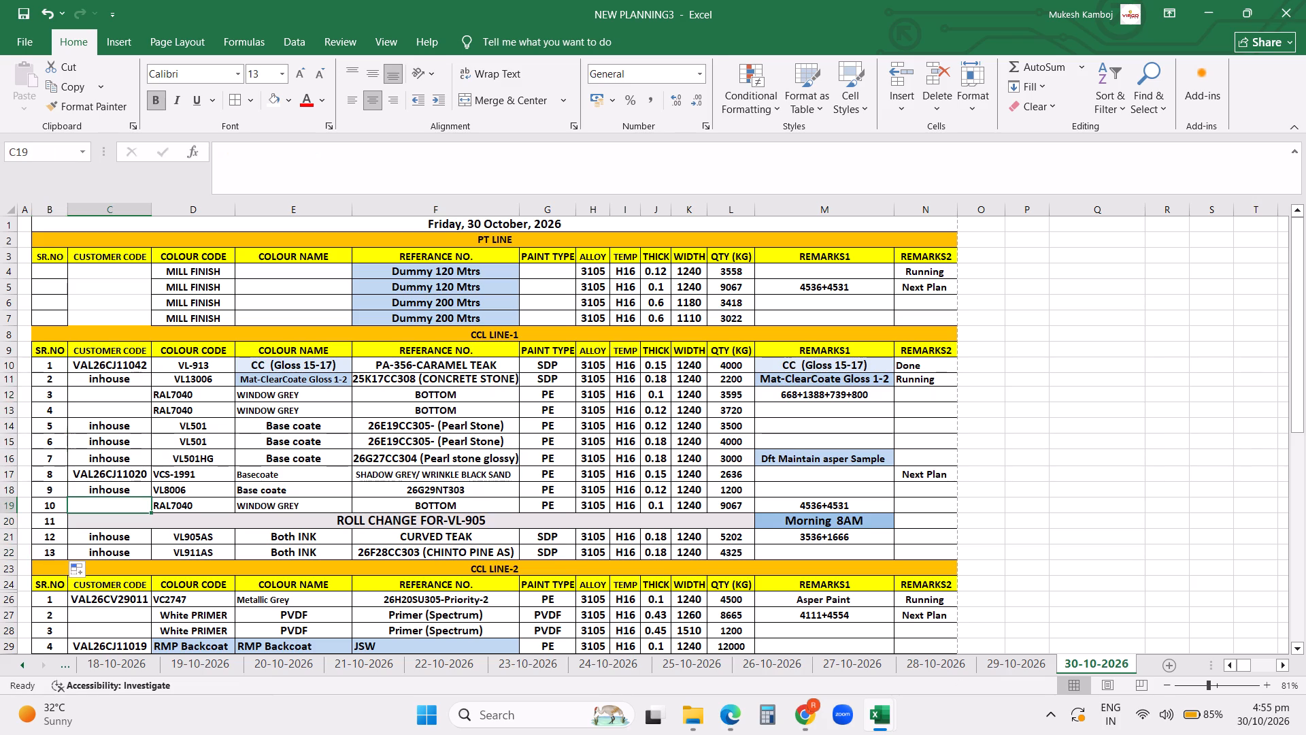
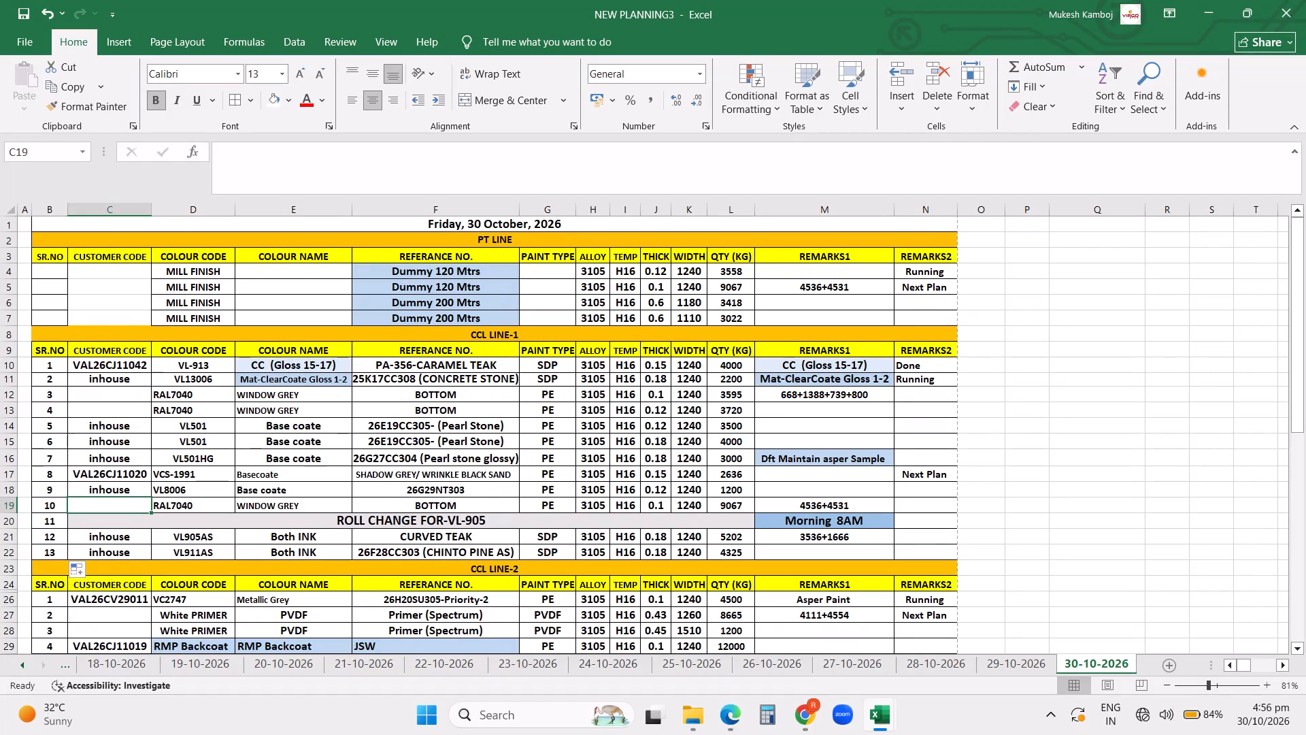
Set the REMARKS2 status in PT LINE to "Done" for row 4 and "Next Plan" for row 5.
{"action": "left_click", "coordinate": [915, 270]}
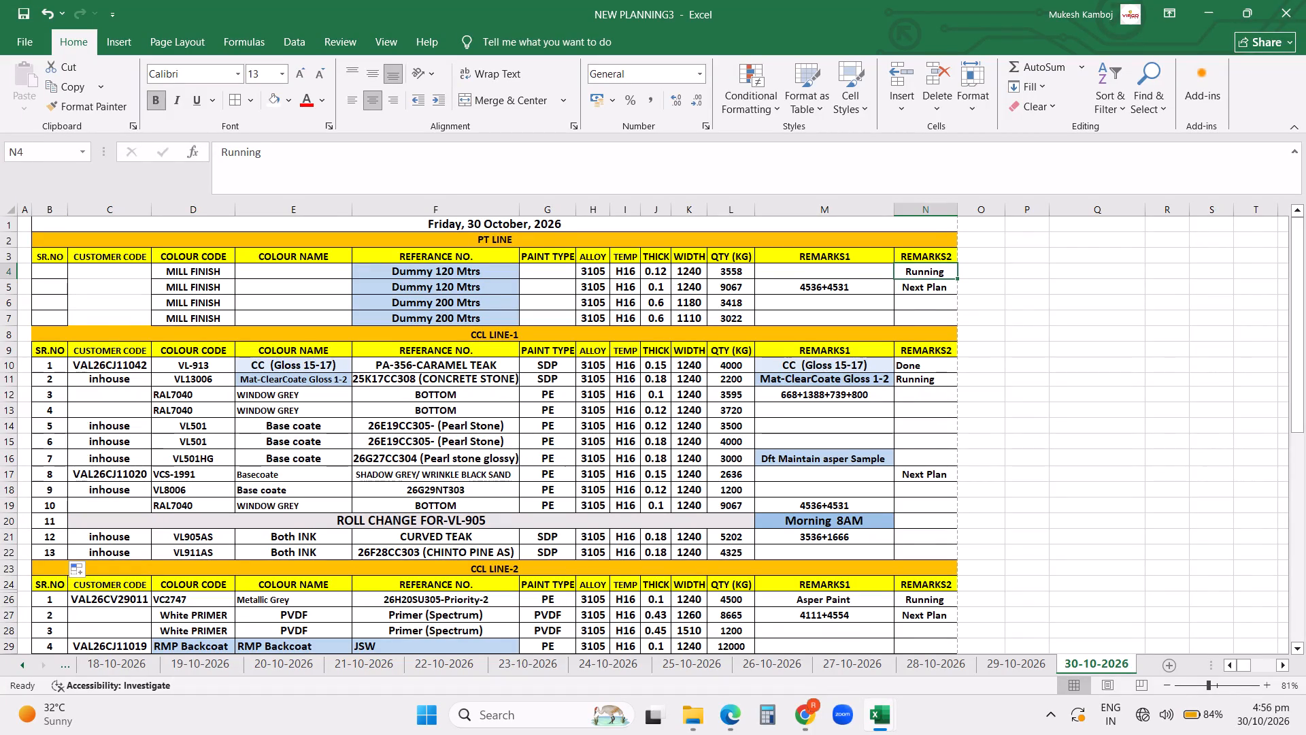
{"action": "key", "text": "d"}
{"action": "key", "text": "Down"}
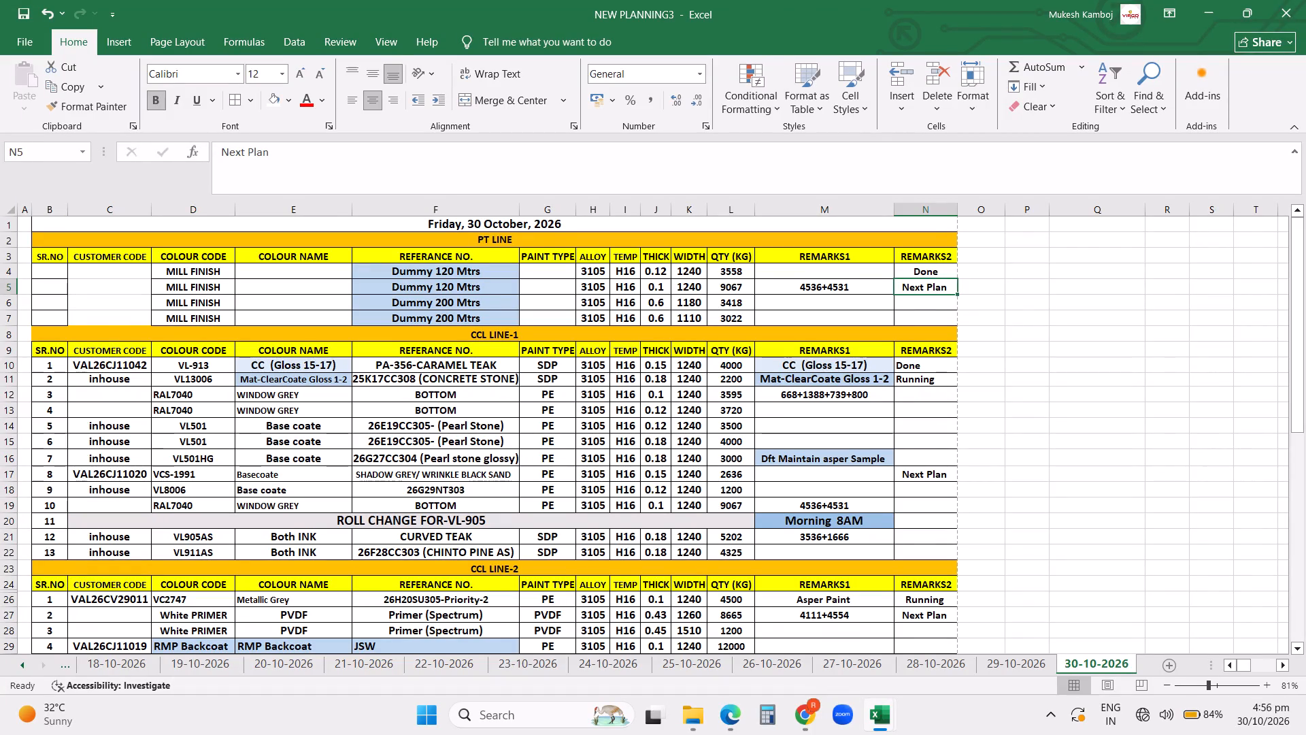
{"action": "key", "text": "n"}
{"action": "key", "text": "Down"}
{"action": "key", "text": "Up"}
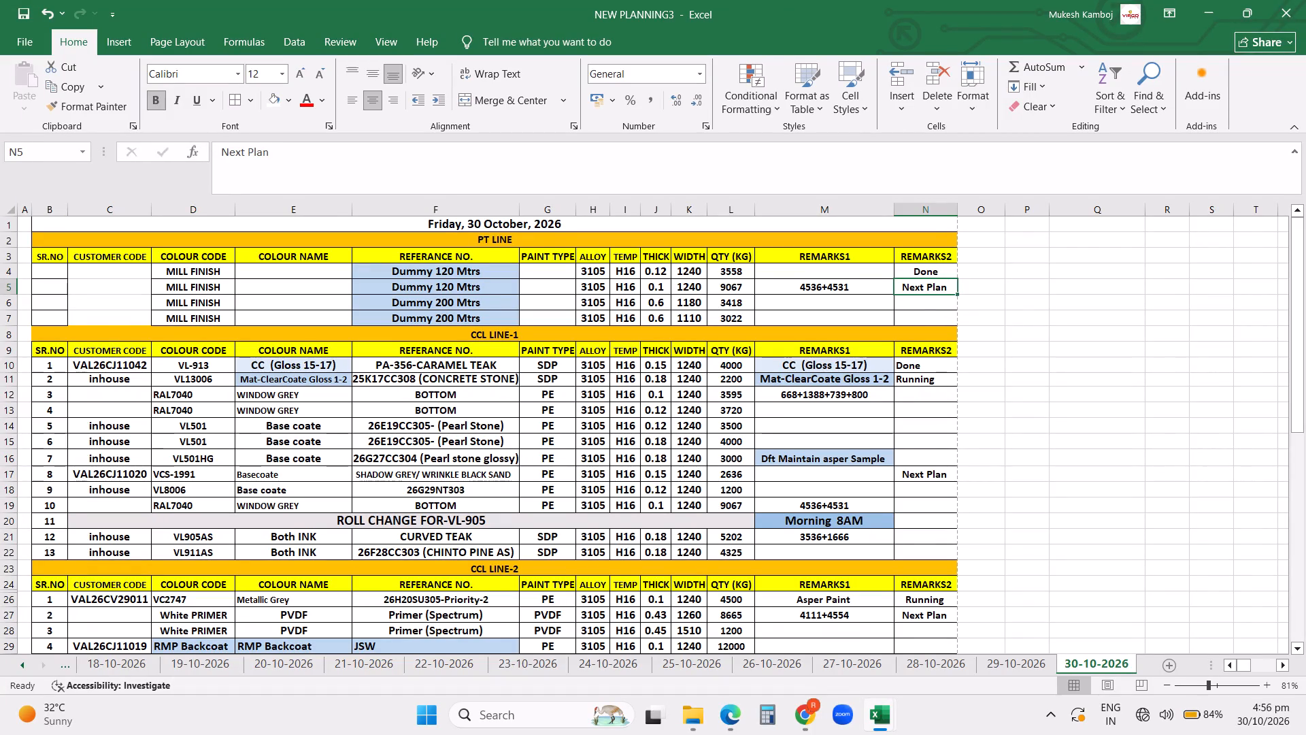
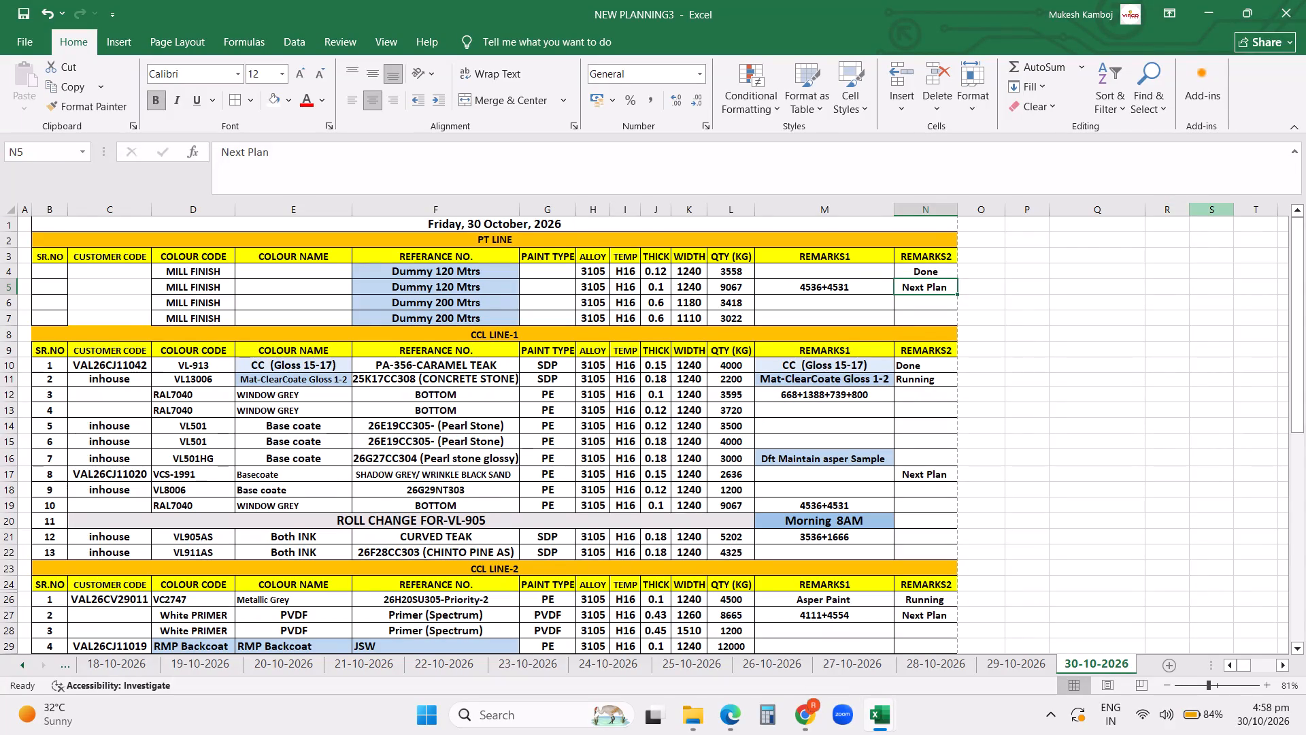
Set the REMARKS2 status in CCL LINE-3 to "Done" for row 32, "Running" for row 33 and "Next Plan" for row 34.
{"action": "left_click", "coordinate": [797, 346]}
{"action": "key", "text": "Down"}
{"action": "key", "text": "Down"}
{"action": "key", "text": "Down"}
{"action": "key", "text": "Down"}
{"action": "key", "text": "Down"}
{"action": "key", "text": "Down"}
{"action": "key", "text": "Down"}
{"action": "key", "text": "Down"}
{"action": "key", "text": "Down"}
{"action": "key", "text": "Down"}
{"action": "key", "text": "Down"}
{"action": "key", "text": "Down"}
{"action": "key", "text": "Down"}
{"action": "key", "text": "Down"}
{"action": "key", "text": "Down"}
{"action": "key", "text": "Down"}
{"action": "key", "text": "Down"}
{"action": "key", "text": "Down"}
{"action": "key", "text": "Down"}
{"action": "key", "text": "Down"}
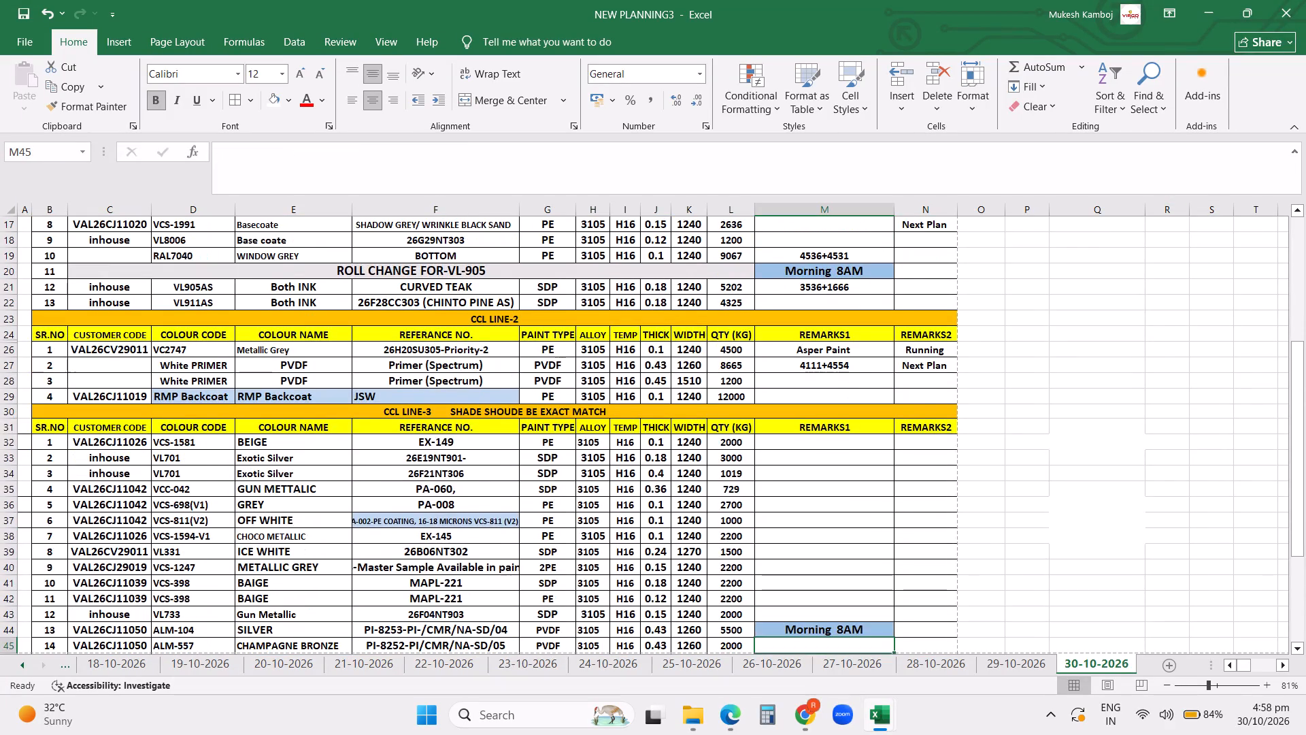
{"action": "left_click", "coordinate": [924, 442]}
{"action": "key", "text": "d"}
{"action": "key", "text": "Down"}
{"action": "key", "text": "shift+r"}
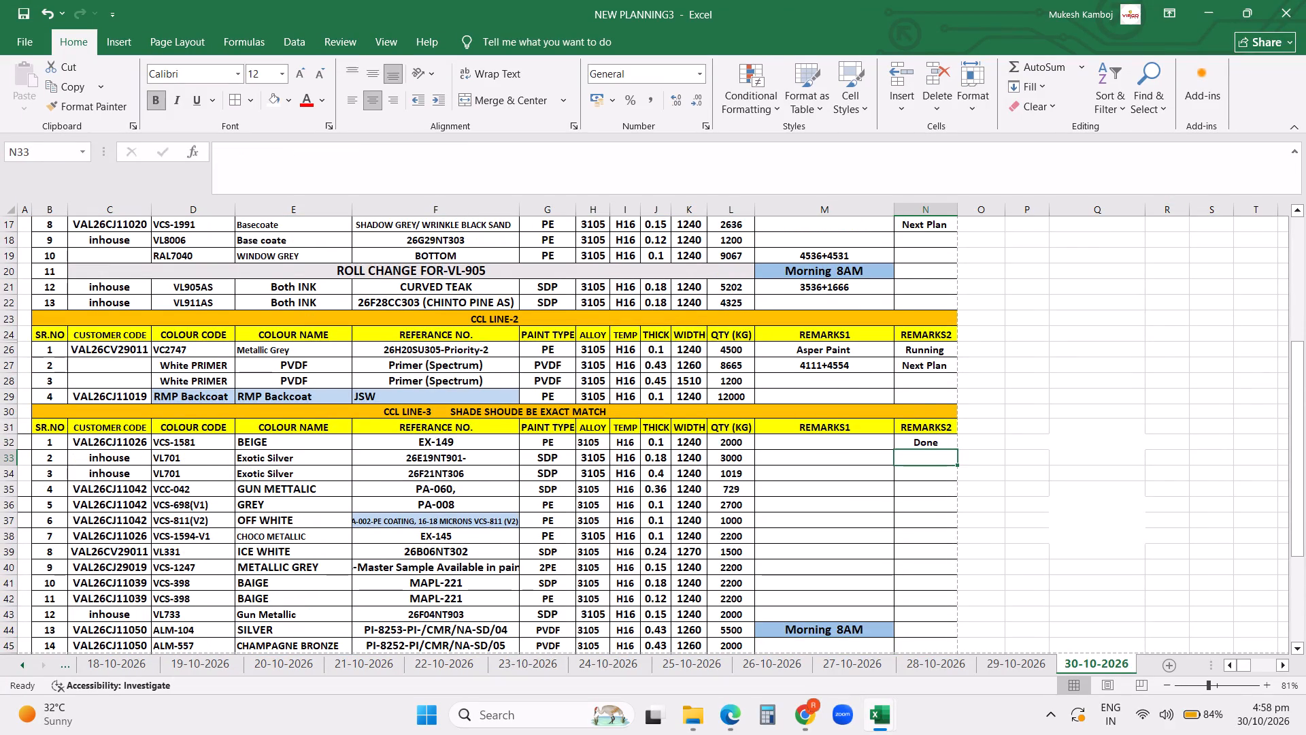
{"action": "key", "text": "u"}
{"action": "key", "text": "Down"}
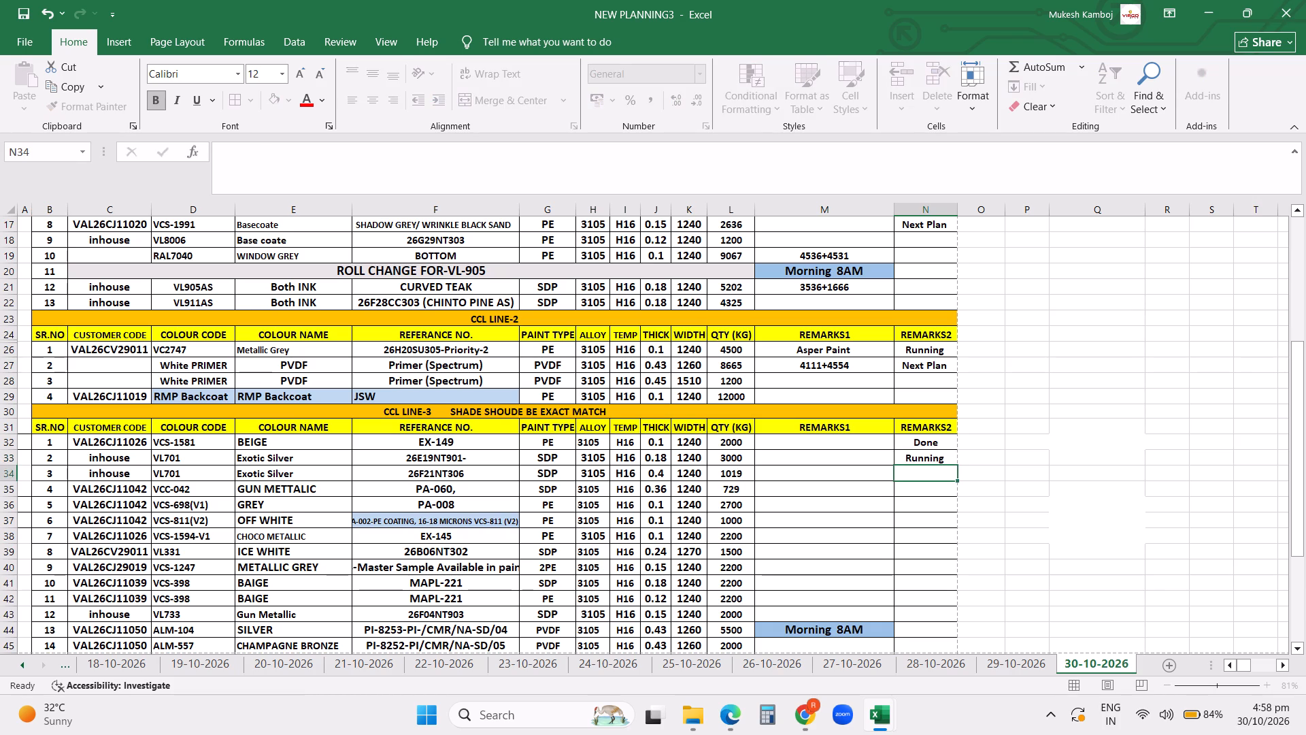
{"action": "left_click", "coordinate": [873, 464], "text": "shift"}
{"action": "key", "text": "shift+n"}
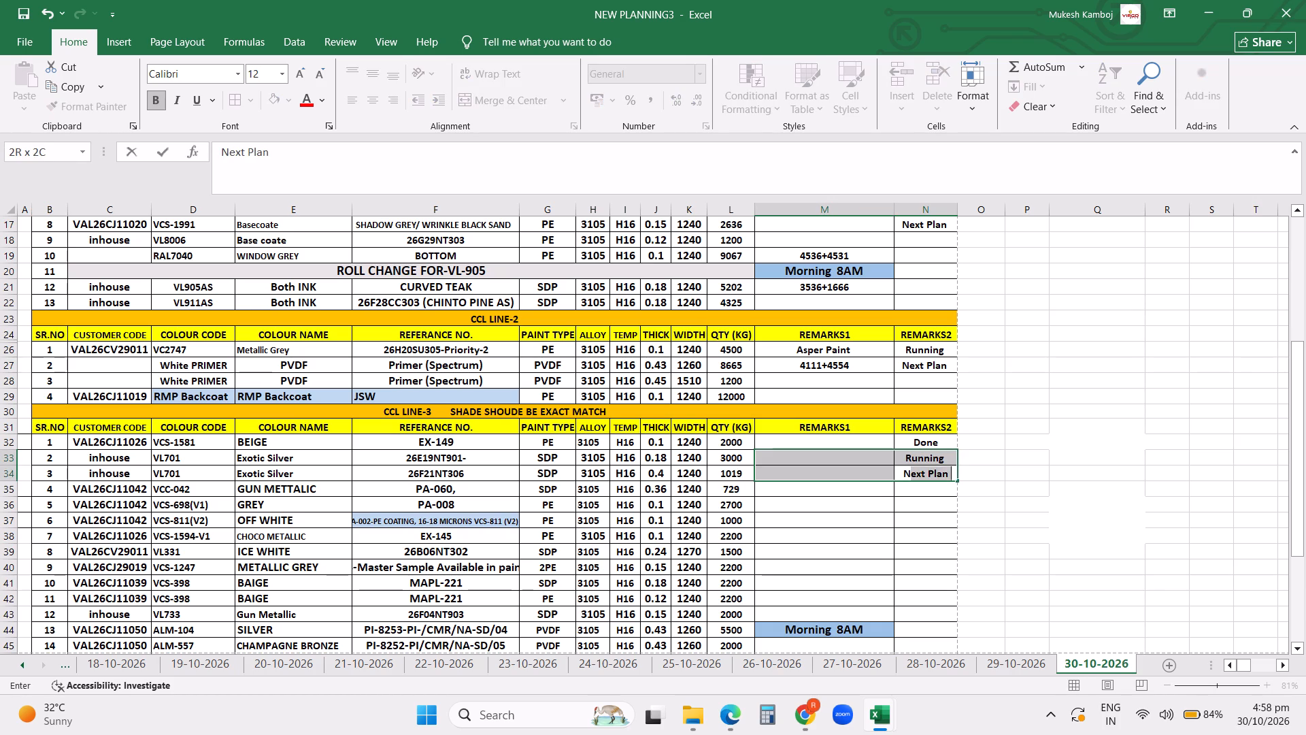
{"action": "key", "text": "Down"}
{"action": "key", "text": "Up"}
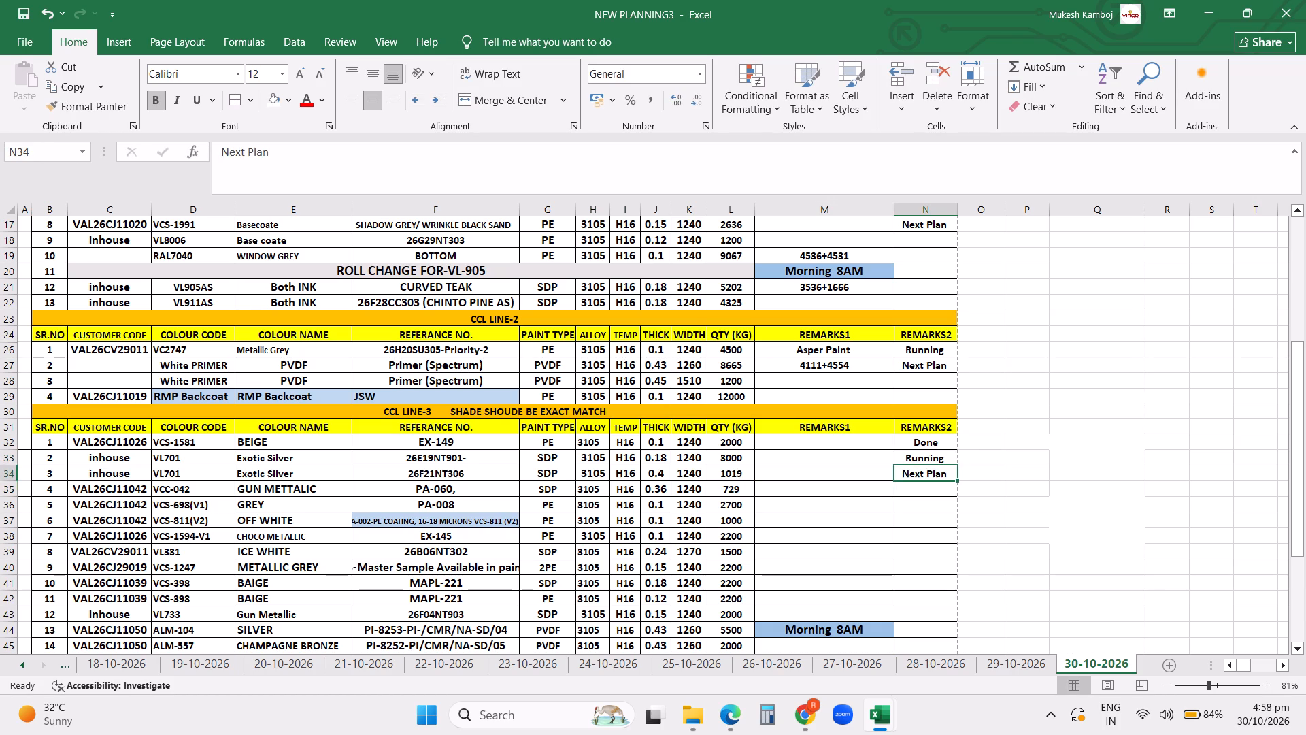
{"action": "key", "text": "Down"}
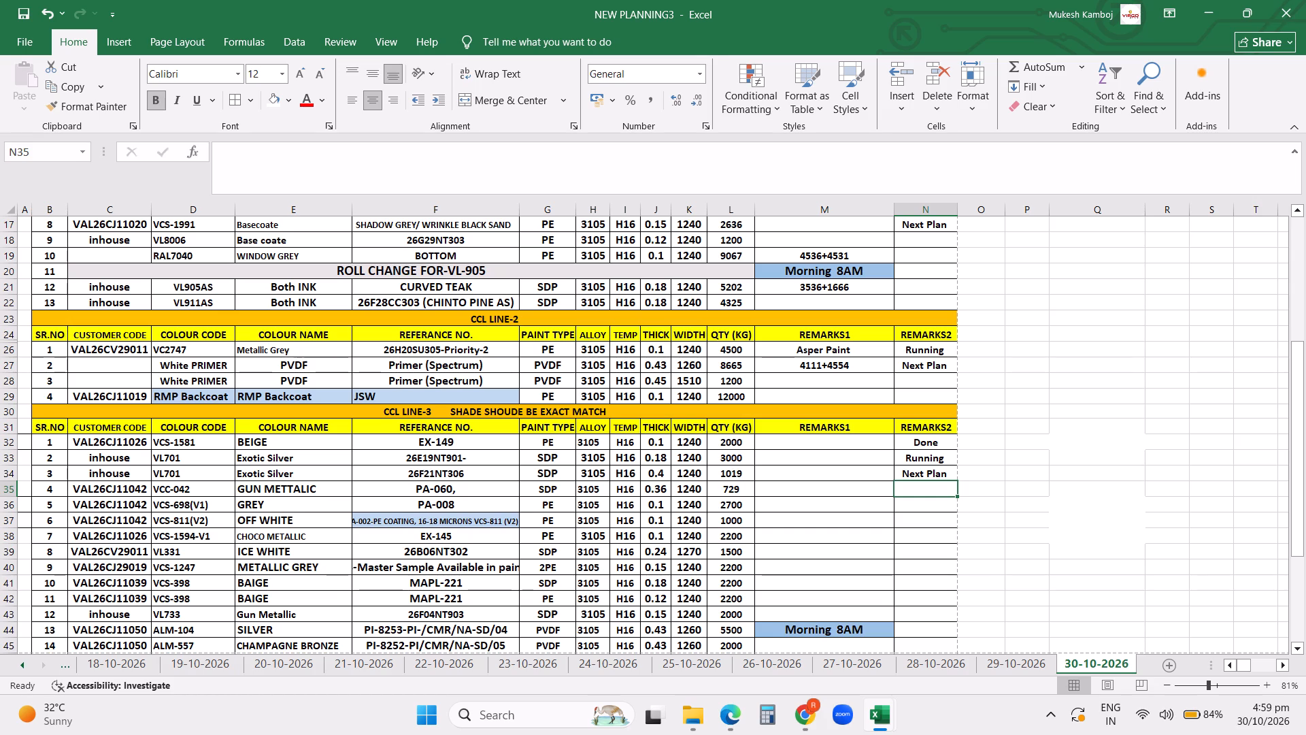
Move the OFF WHITE VCS-811(V2) job in CCL LINE-3 directly below the CHOCO METALLIC job and delete the emptied row.
{"action": "left_click", "coordinate": [14, 552]}
{"action": "key", "text": "ctrl+shift+equal"}
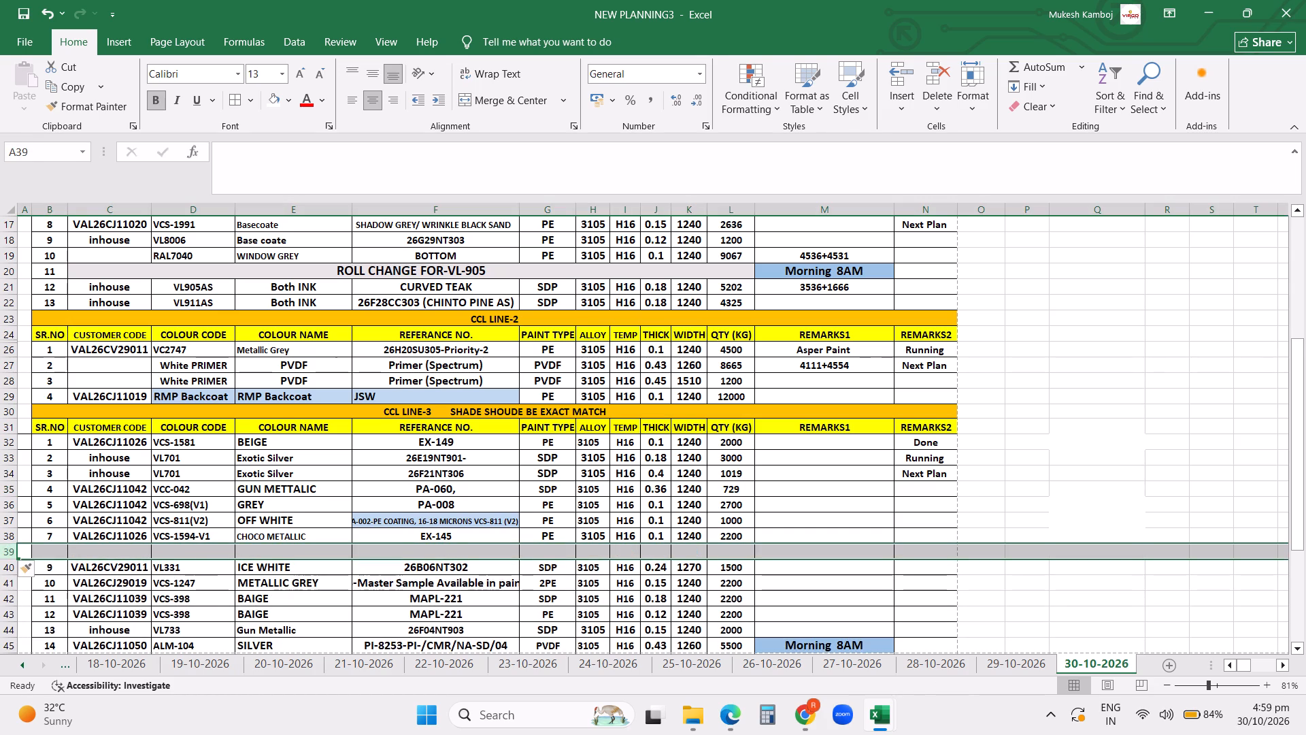
{"action": "left_click", "coordinate": [9, 517]}
{"action": "key", "text": "ctrl+x"}
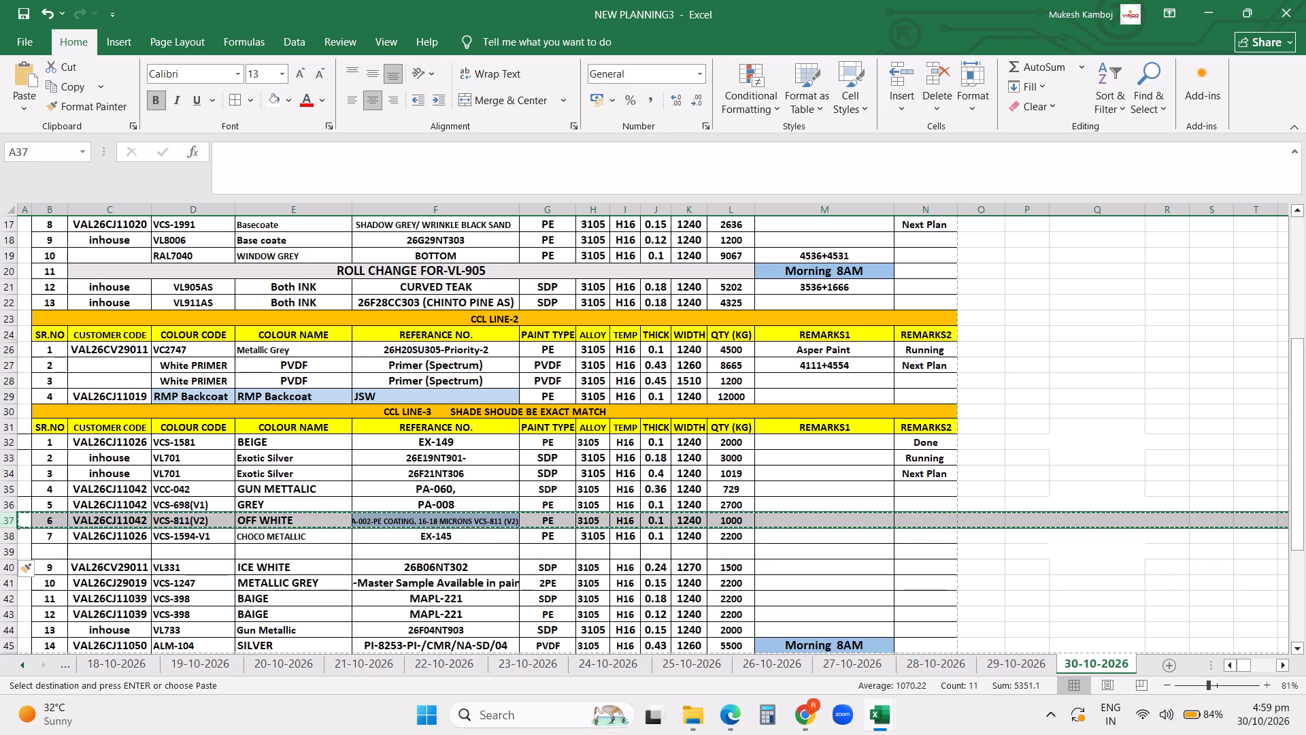
{"action": "left_click", "coordinate": [7, 551]}
{"action": "key", "text": "ctrl+v"}
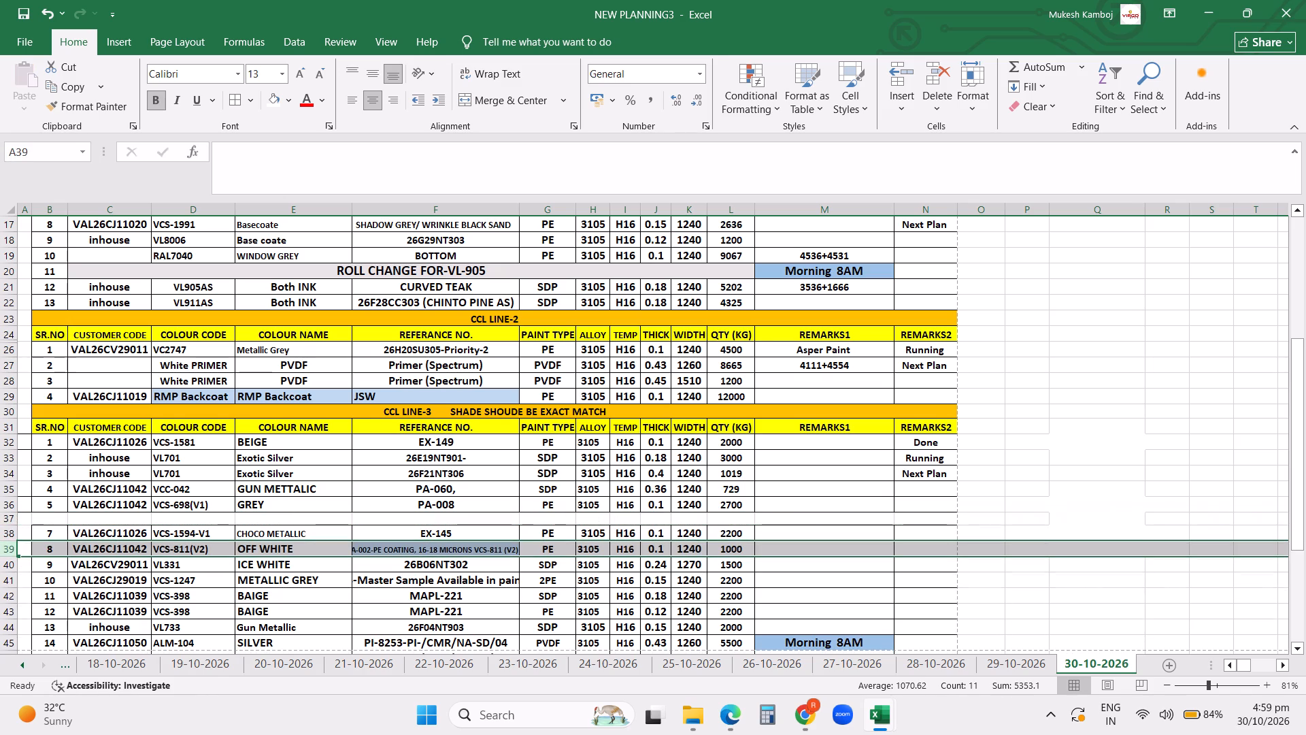
{"action": "left_click", "coordinate": [6, 520]}
{"action": "key", "text": "ctrl+minus"}
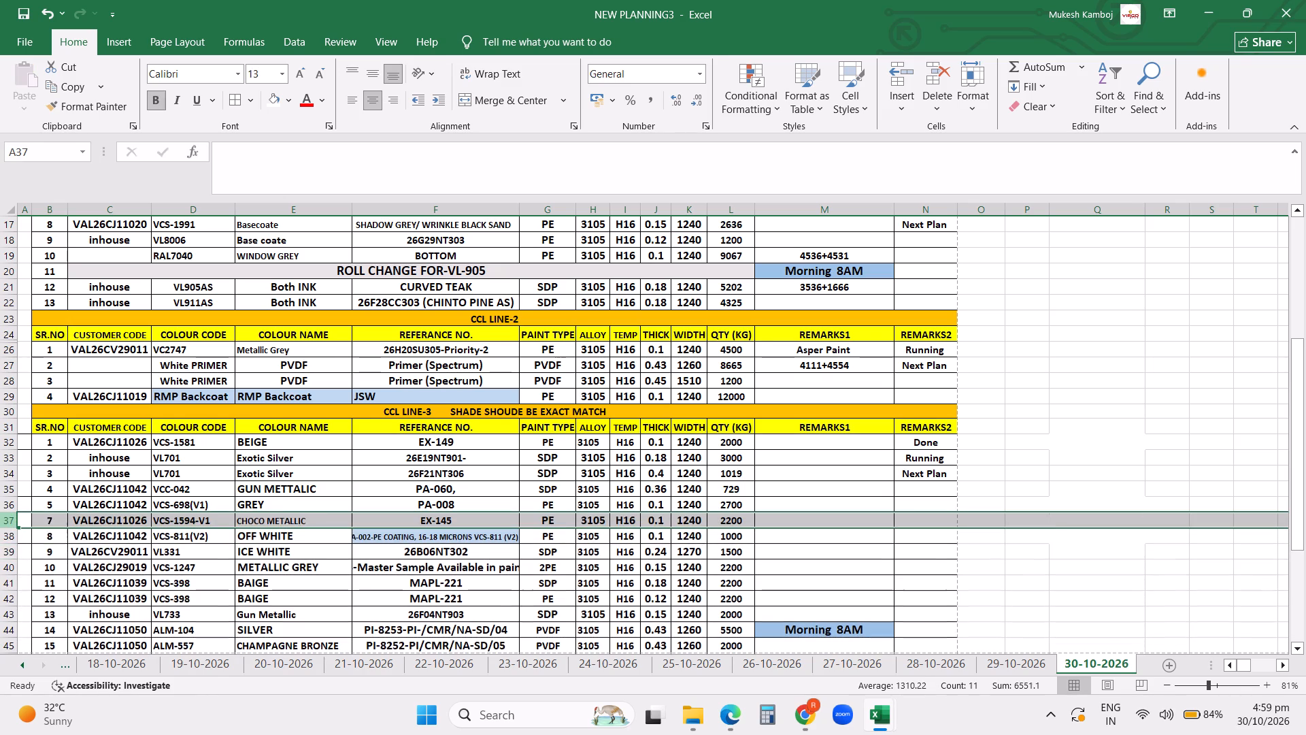
{"action": "left_click", "coordinate": [762, 501]}
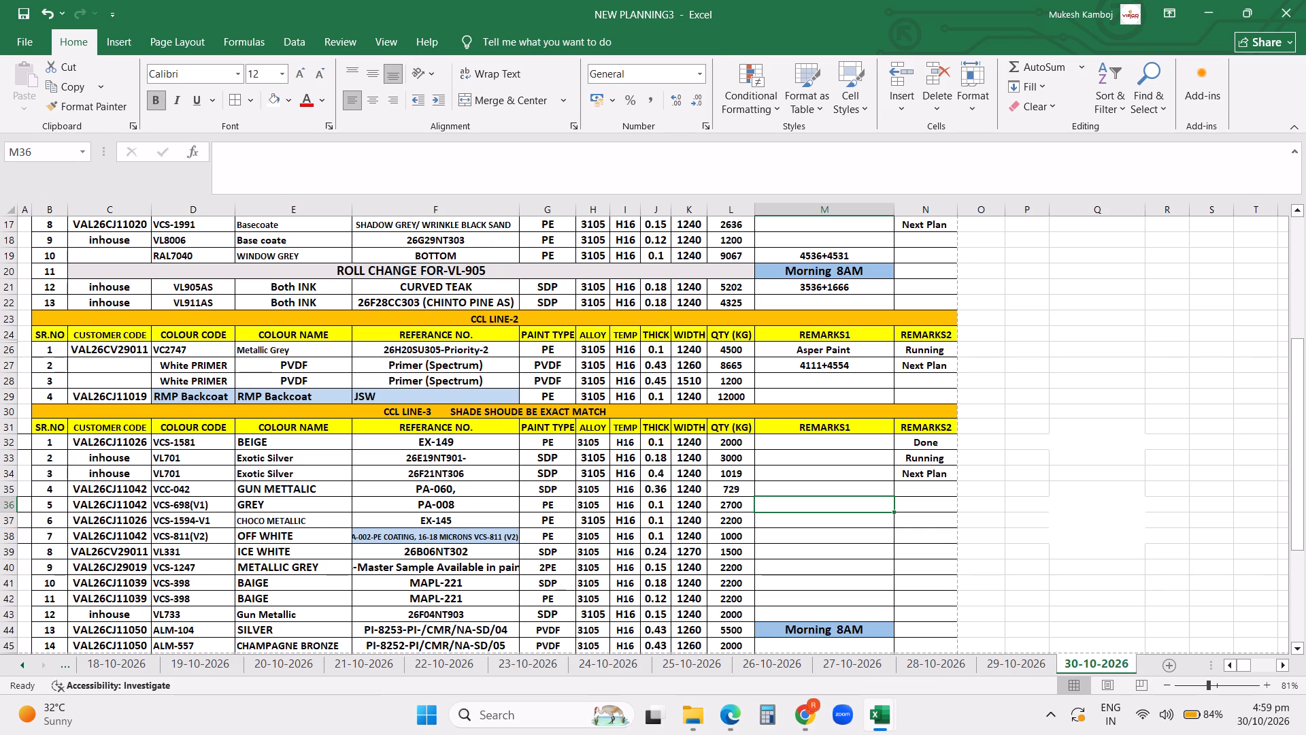
Narrow the REMARKS2 and REMARKS1 columns slightly.
{"action": "left_click", "coordinate": [954, 211]}
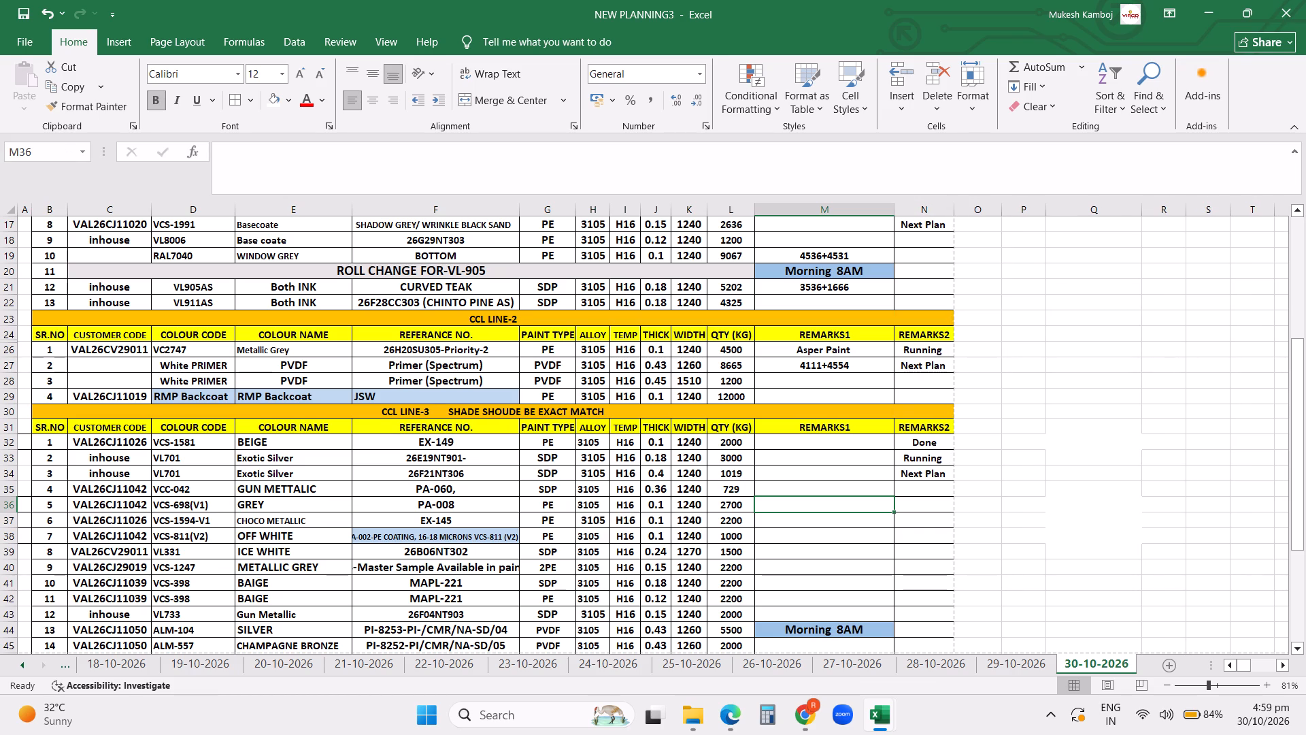
{"action": "left_click", "coordinate": [899, 211]}
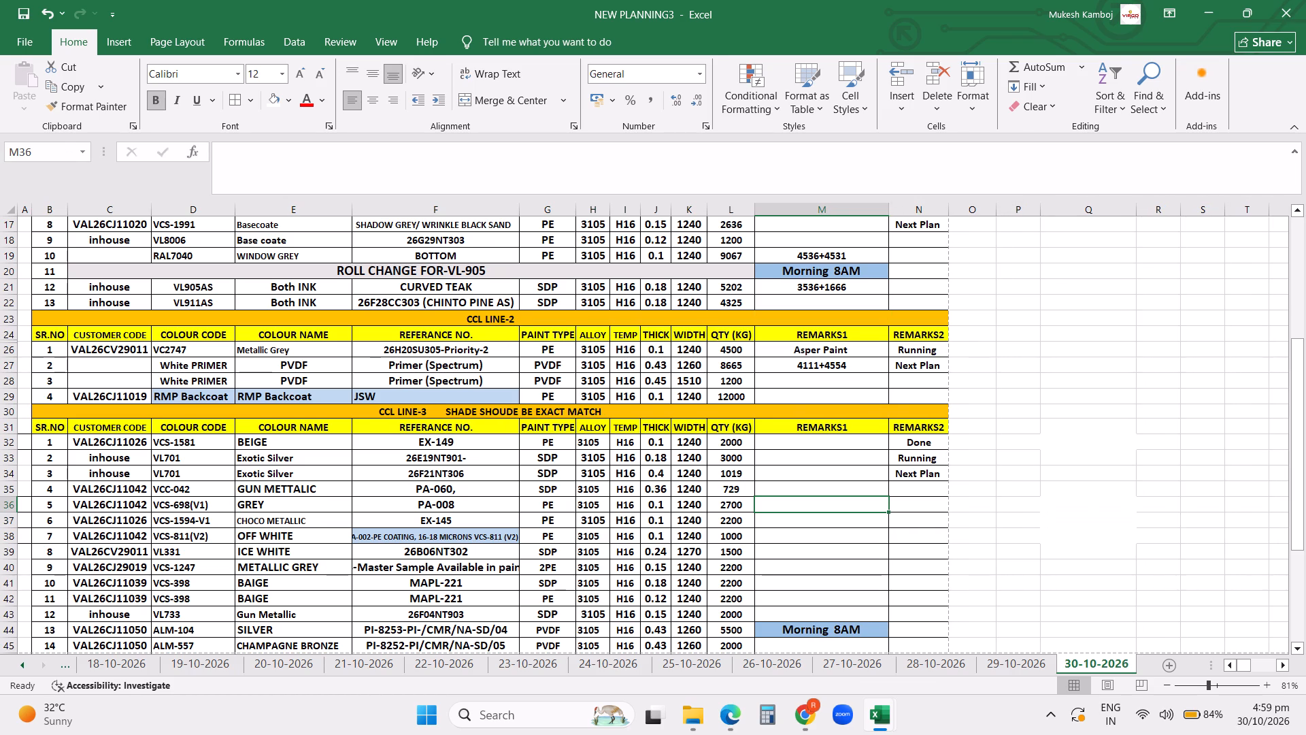
Insert two blank rows above the SILVER ALM-104 job in CCL LINE-3.
{"action": "key", "text": "ctrl+Down"}
{"action": "key", "text": "ctrl+Down"}
{"action": "key", "text": "Down"}
{"action": "key", "text": "Down"}
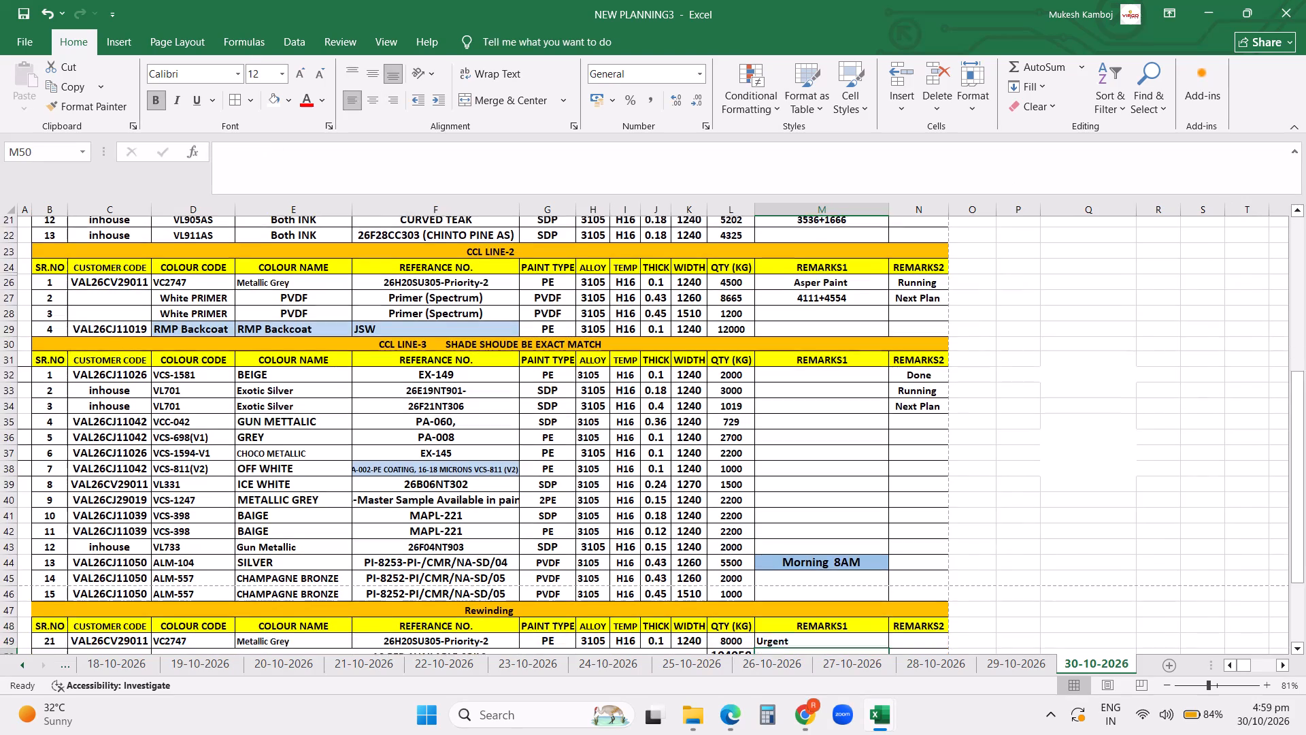
{"action": "key", "text": "Down"}
{"action": "key", "text": "Down"}
{"action": "key", "text": "Down"}
{"action": "key", "text": "Down"}
{"action": "key", "text": "Down"}
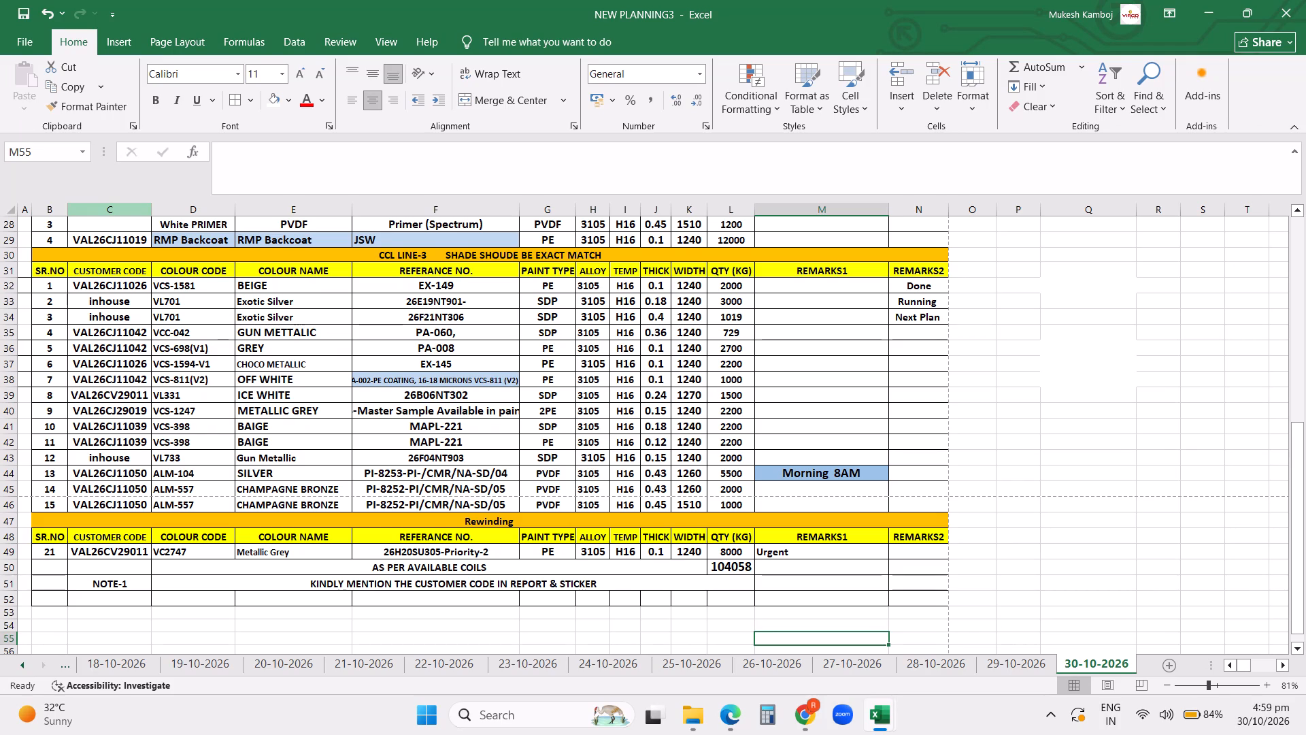
{"action": "left_click", "coordinate": [9, 475]}
{"action": "key", "text": "ctrl+shift+equal"}
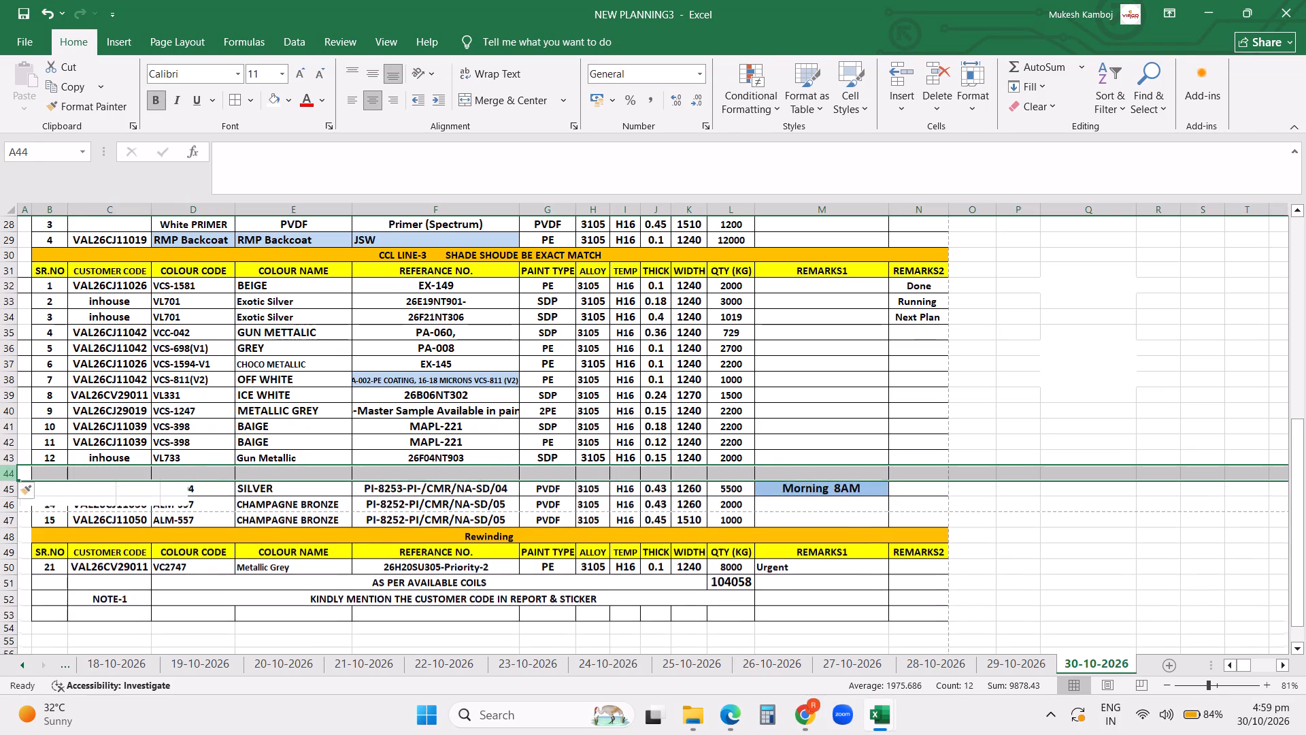
{"action": "key", "text": "ctrl+shift+equal"}
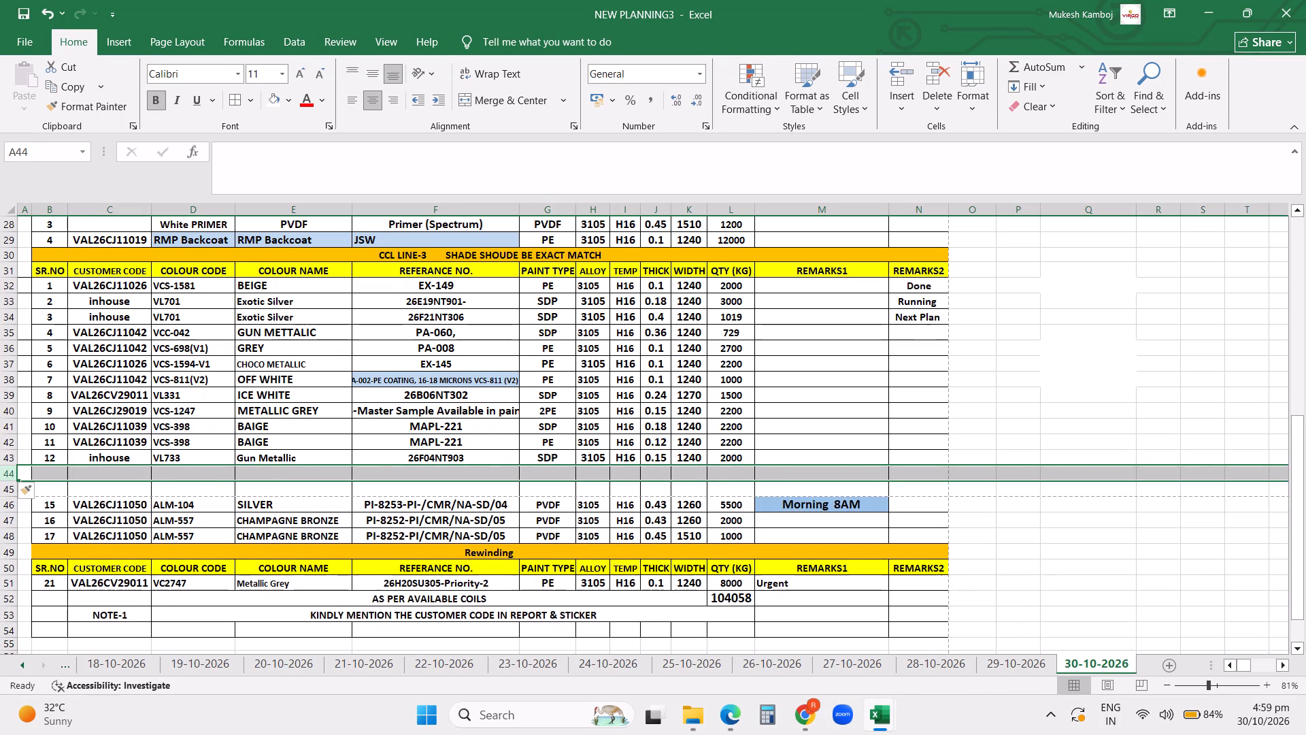
Move both CHAMPAGNE BRONZE ALM-557 jobs into the blank rows above SILVER and delete the two emptied rows above Rewinding.
{"action": "left_click_drag", "start_coordinate": [8, 523], "coordinate": [7, 536]}
{"action": "key", "text": "ctrl+x"}
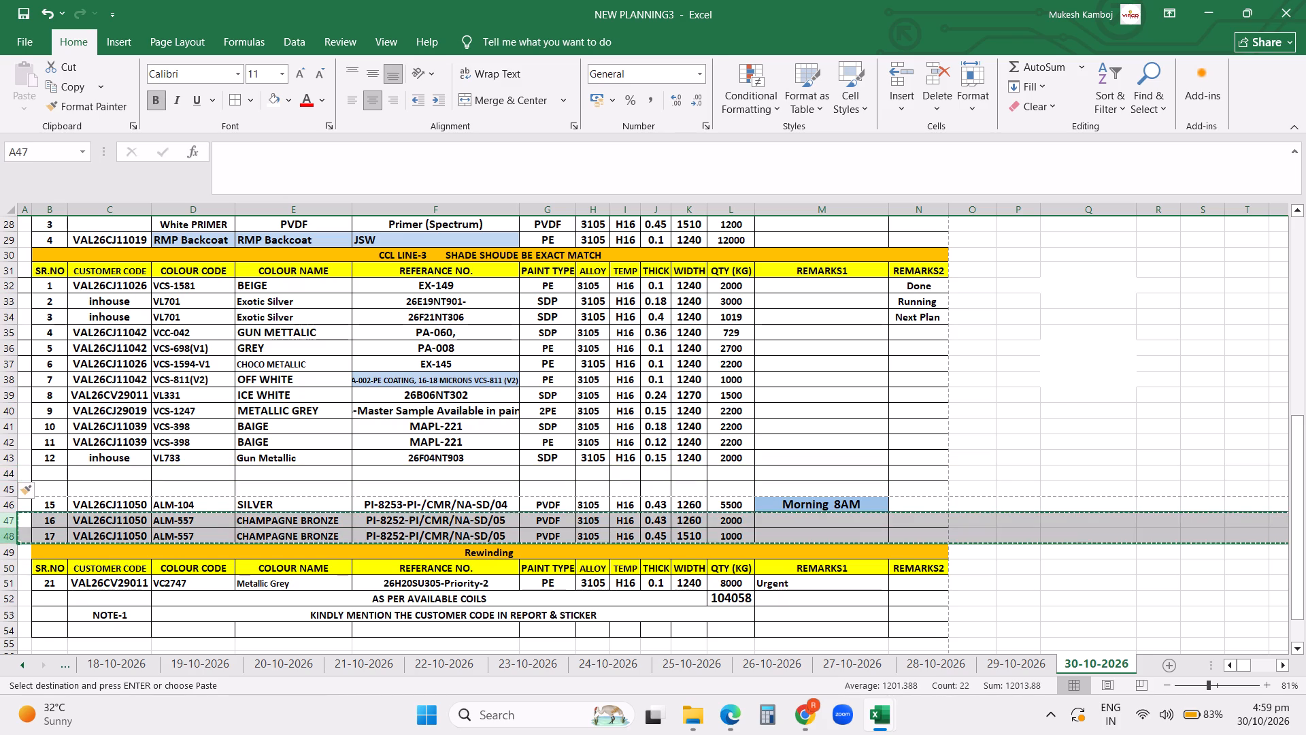
{"action": "left_click", "coordinate": [5, 474]}
{"action": "key", "text": "ctrl+v"}
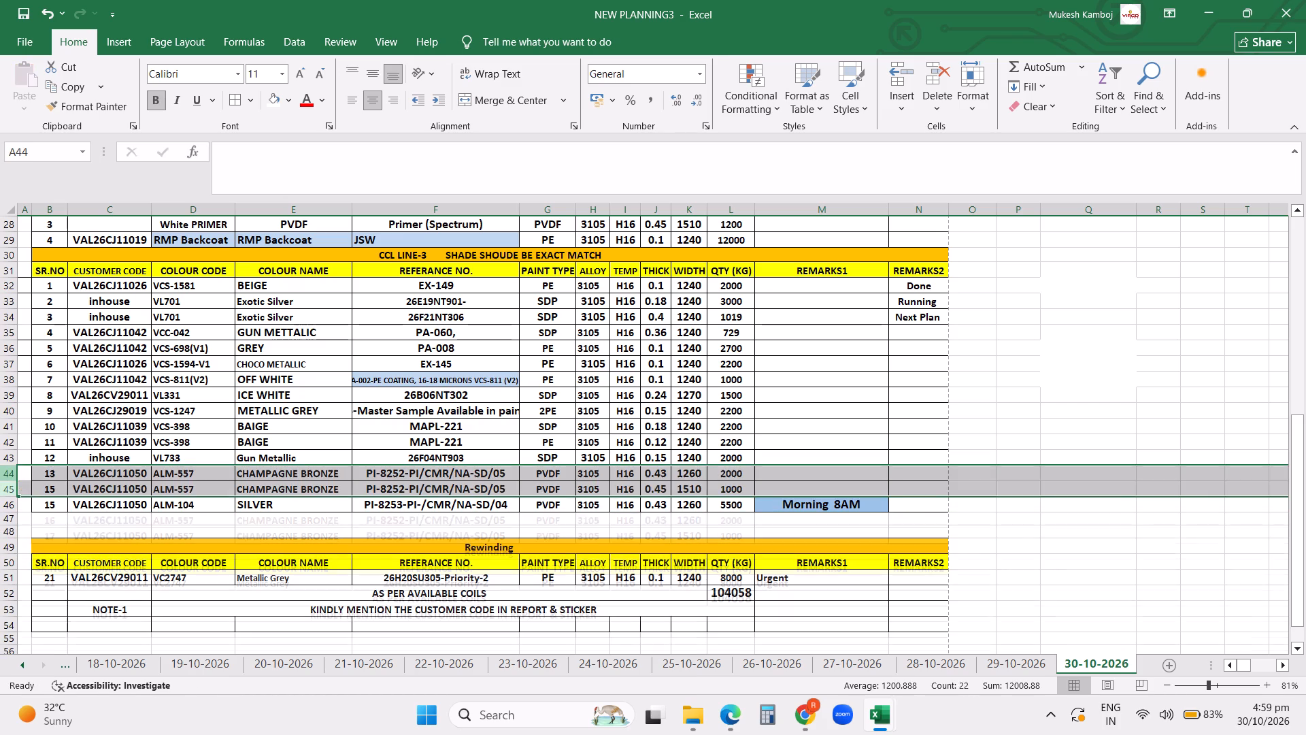
{"action": "left_click", "coordinate": [5, 474]}
{"action": "left_click", "coordinate": [5, 523]}
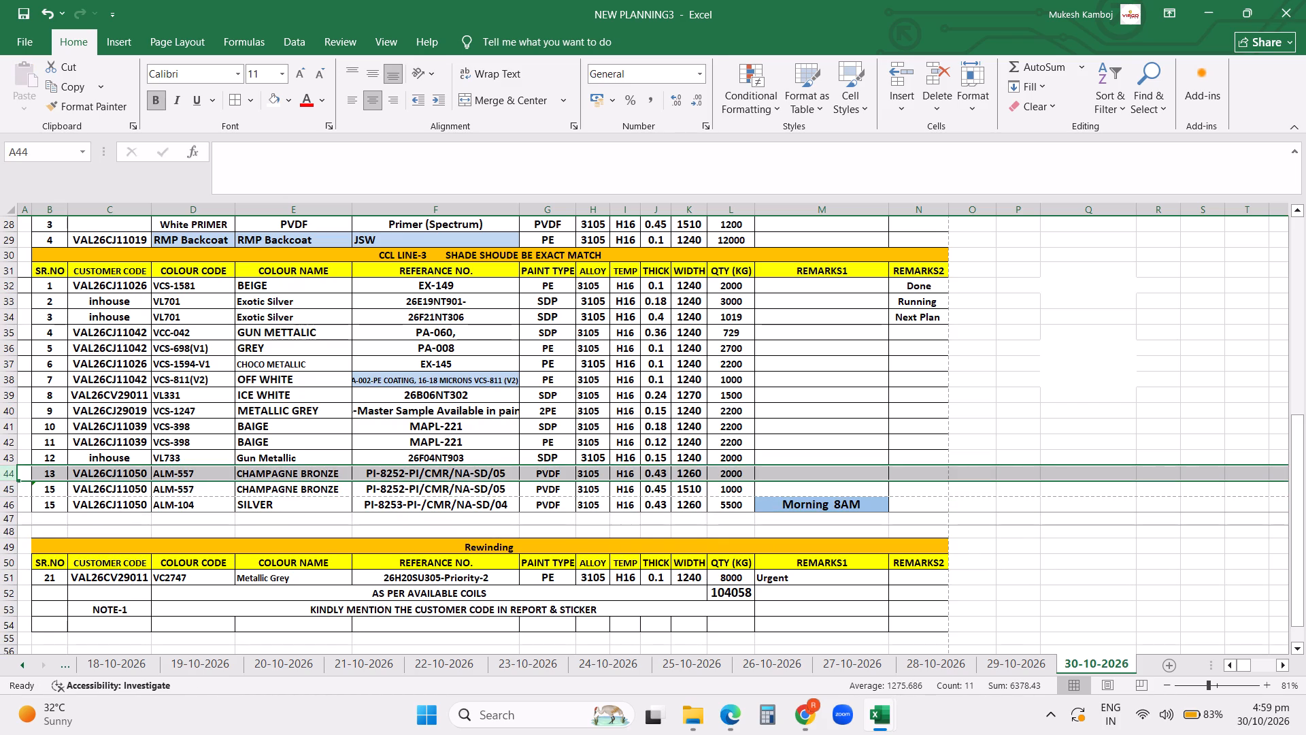
{"action": "left_click", "coordinate": [1, 518]}
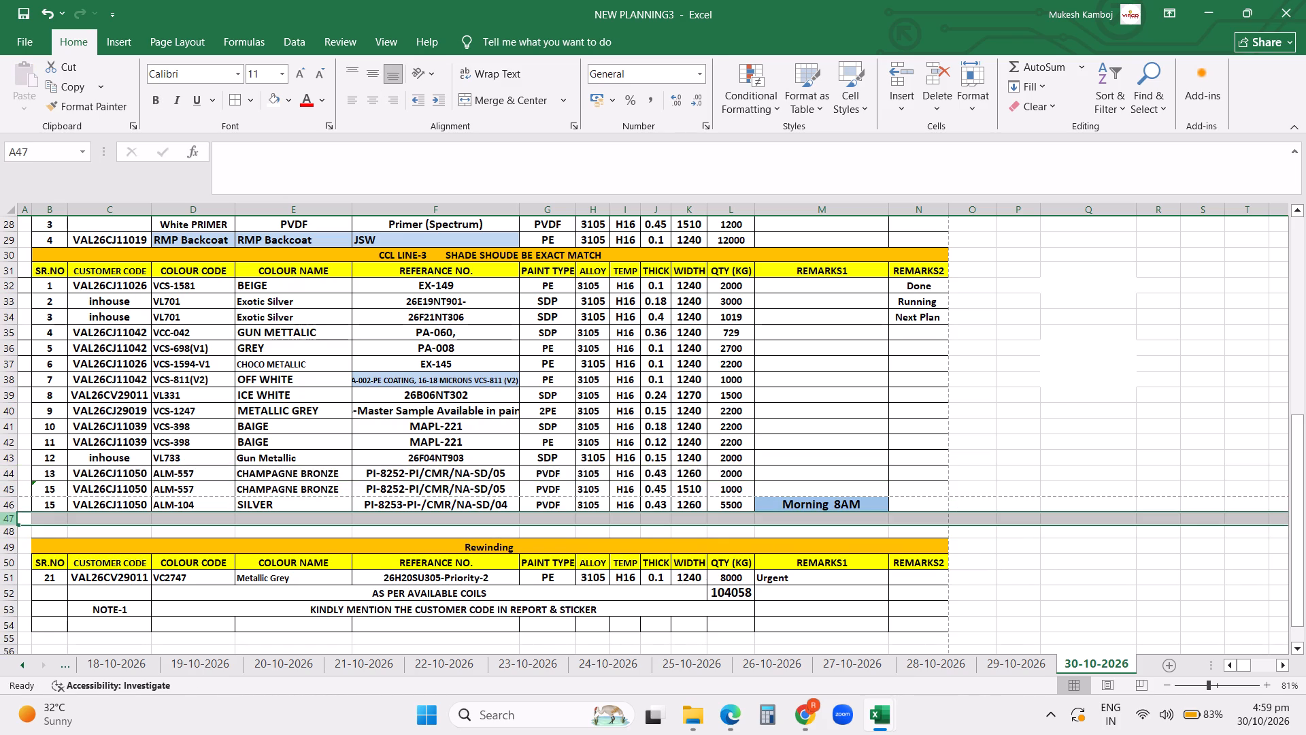
{"action": "key", "text": "ctrl+minus"}
{"action": "key", "text": "ctrl+minus"}
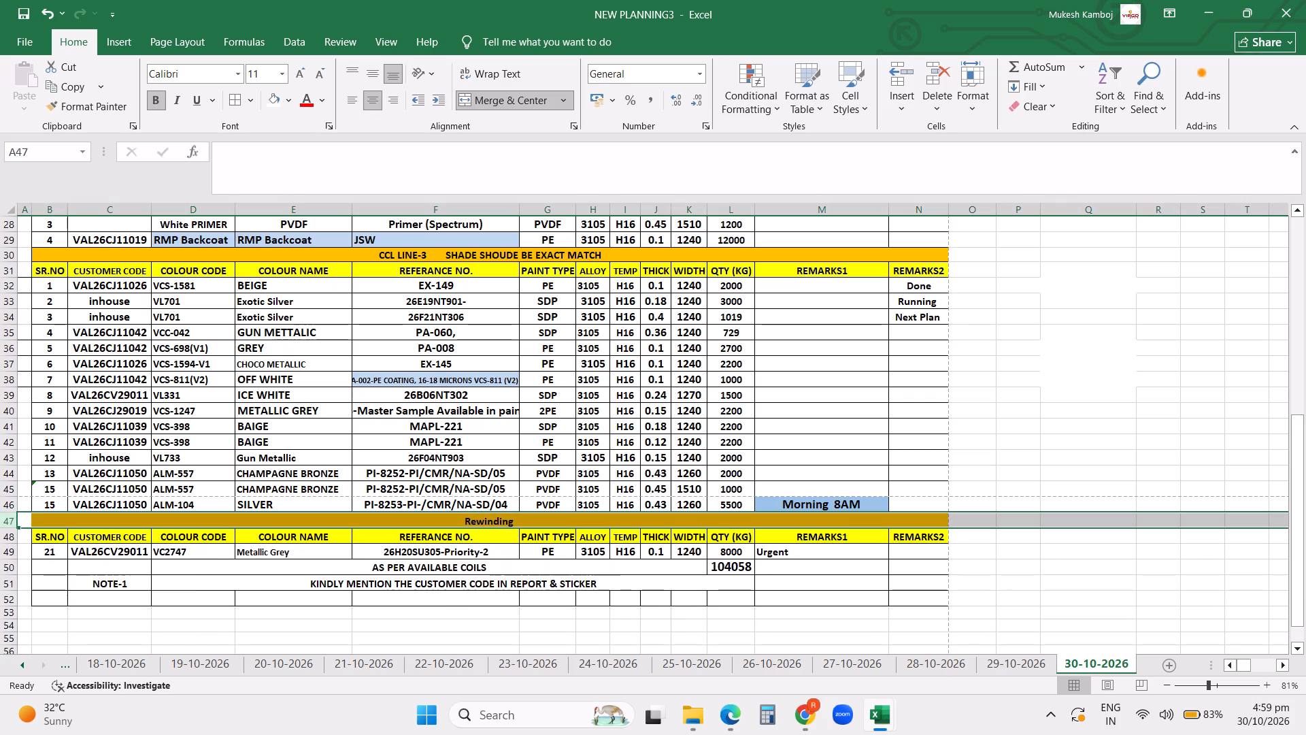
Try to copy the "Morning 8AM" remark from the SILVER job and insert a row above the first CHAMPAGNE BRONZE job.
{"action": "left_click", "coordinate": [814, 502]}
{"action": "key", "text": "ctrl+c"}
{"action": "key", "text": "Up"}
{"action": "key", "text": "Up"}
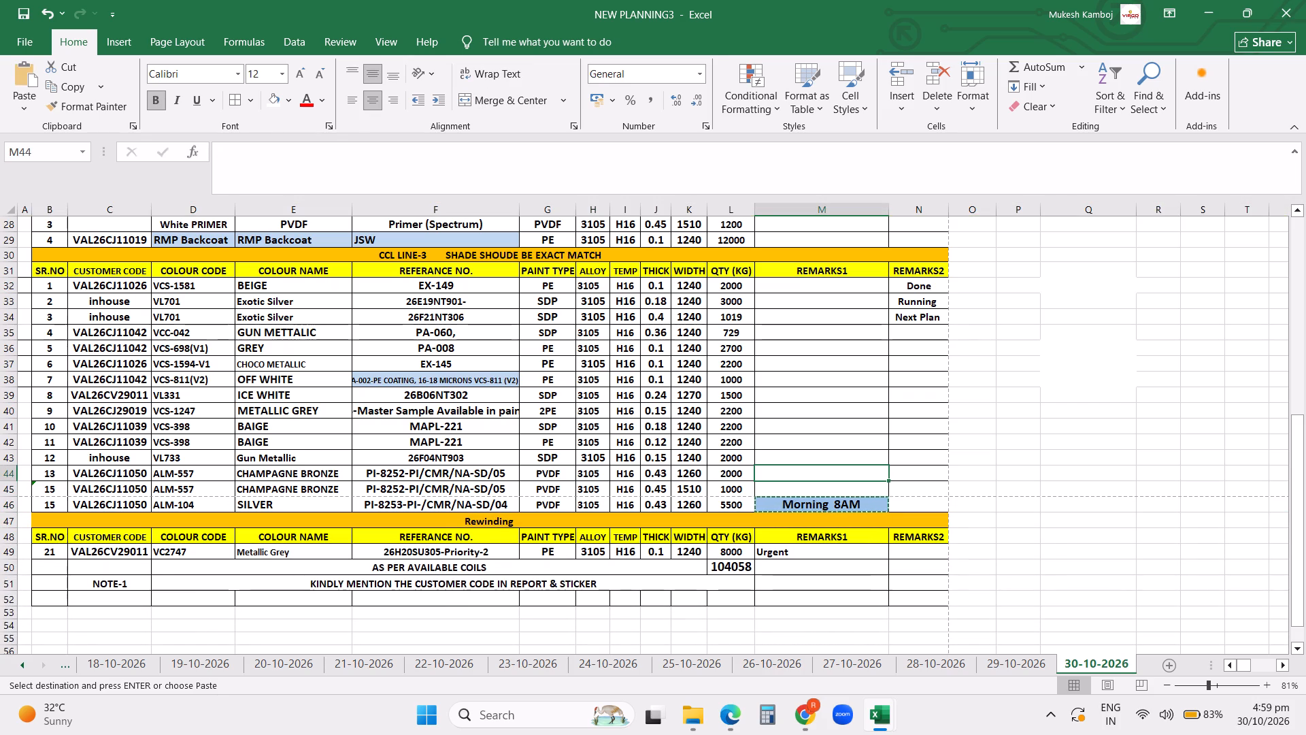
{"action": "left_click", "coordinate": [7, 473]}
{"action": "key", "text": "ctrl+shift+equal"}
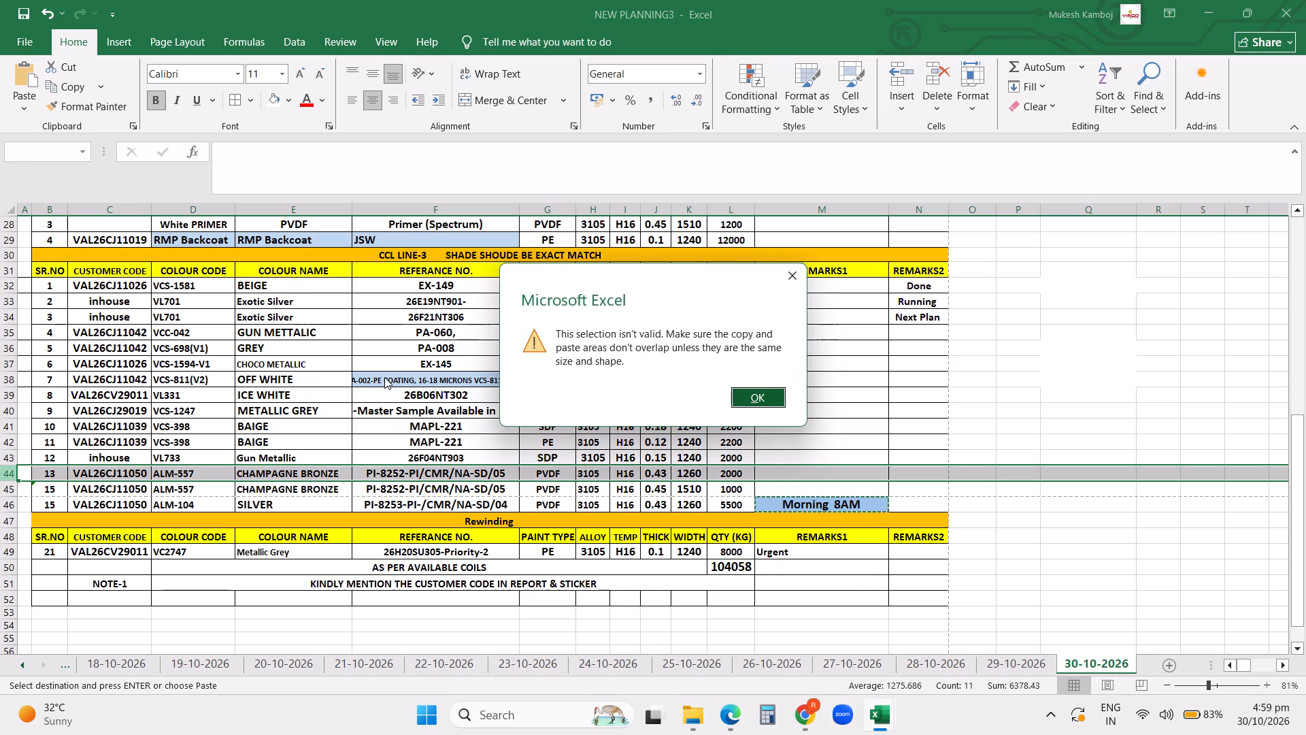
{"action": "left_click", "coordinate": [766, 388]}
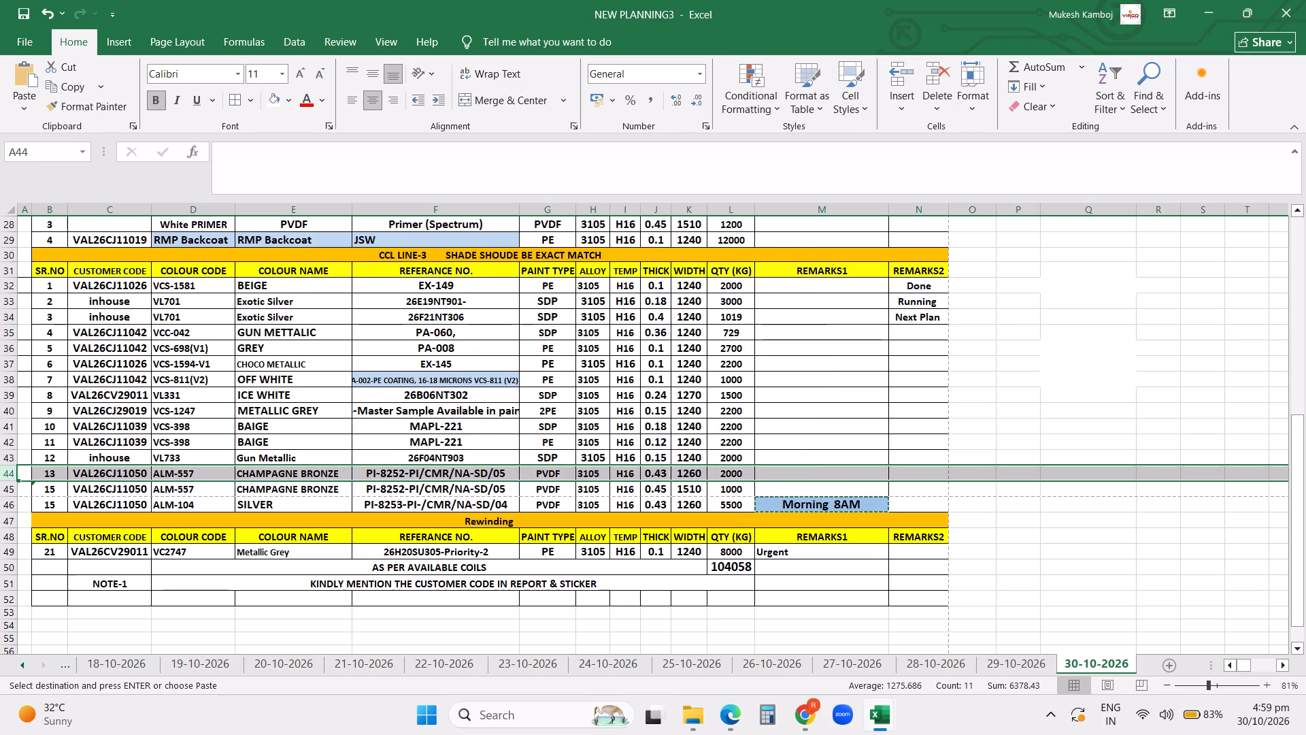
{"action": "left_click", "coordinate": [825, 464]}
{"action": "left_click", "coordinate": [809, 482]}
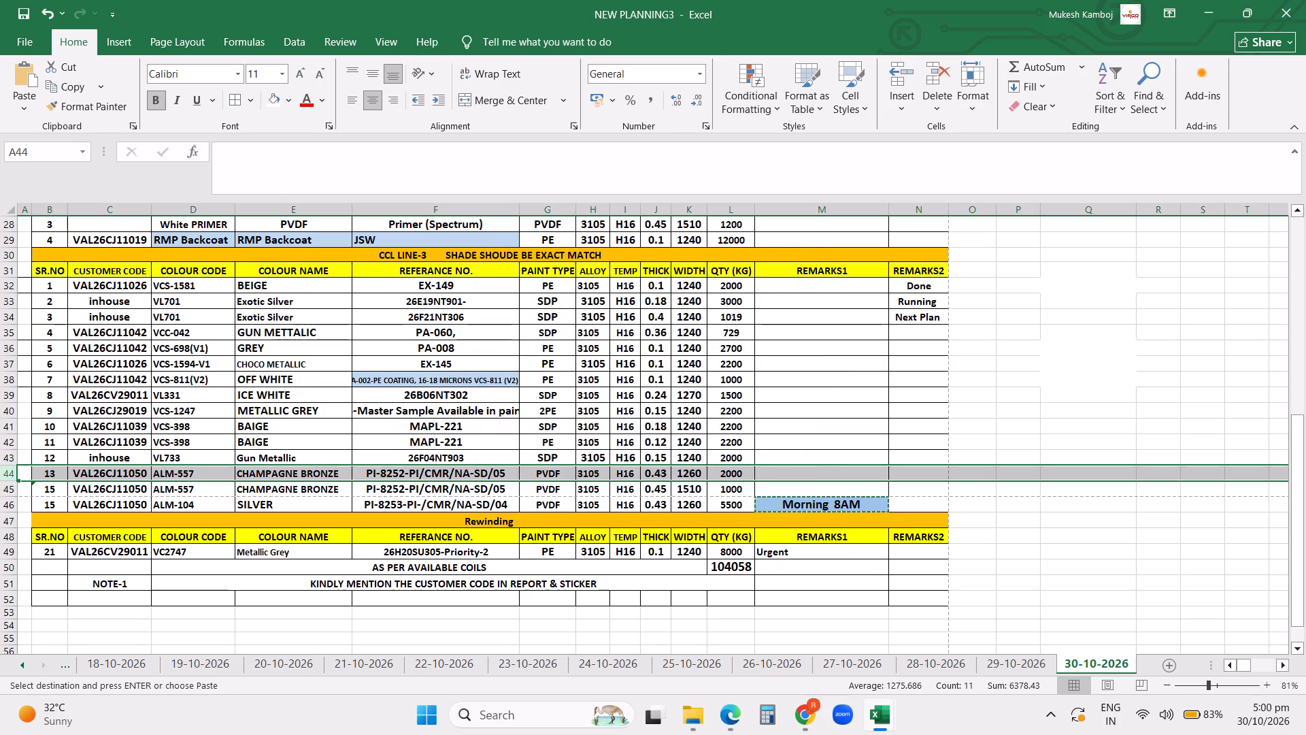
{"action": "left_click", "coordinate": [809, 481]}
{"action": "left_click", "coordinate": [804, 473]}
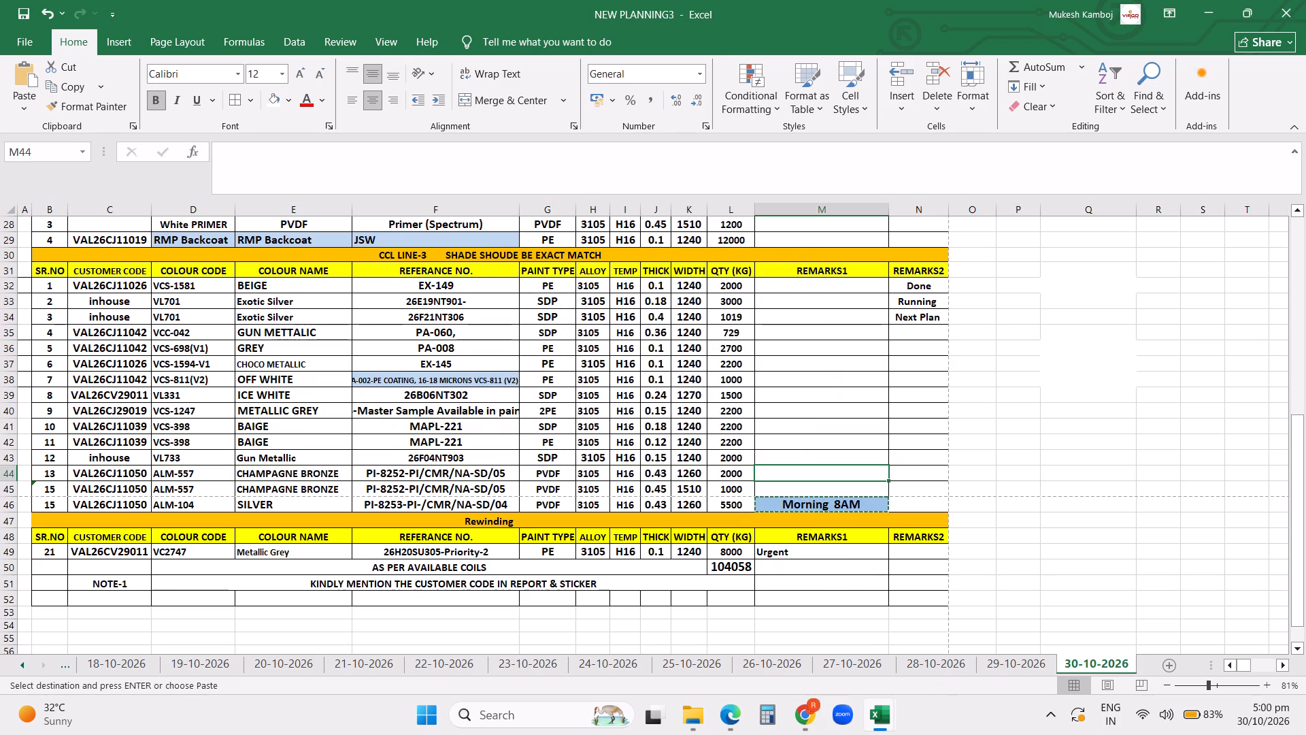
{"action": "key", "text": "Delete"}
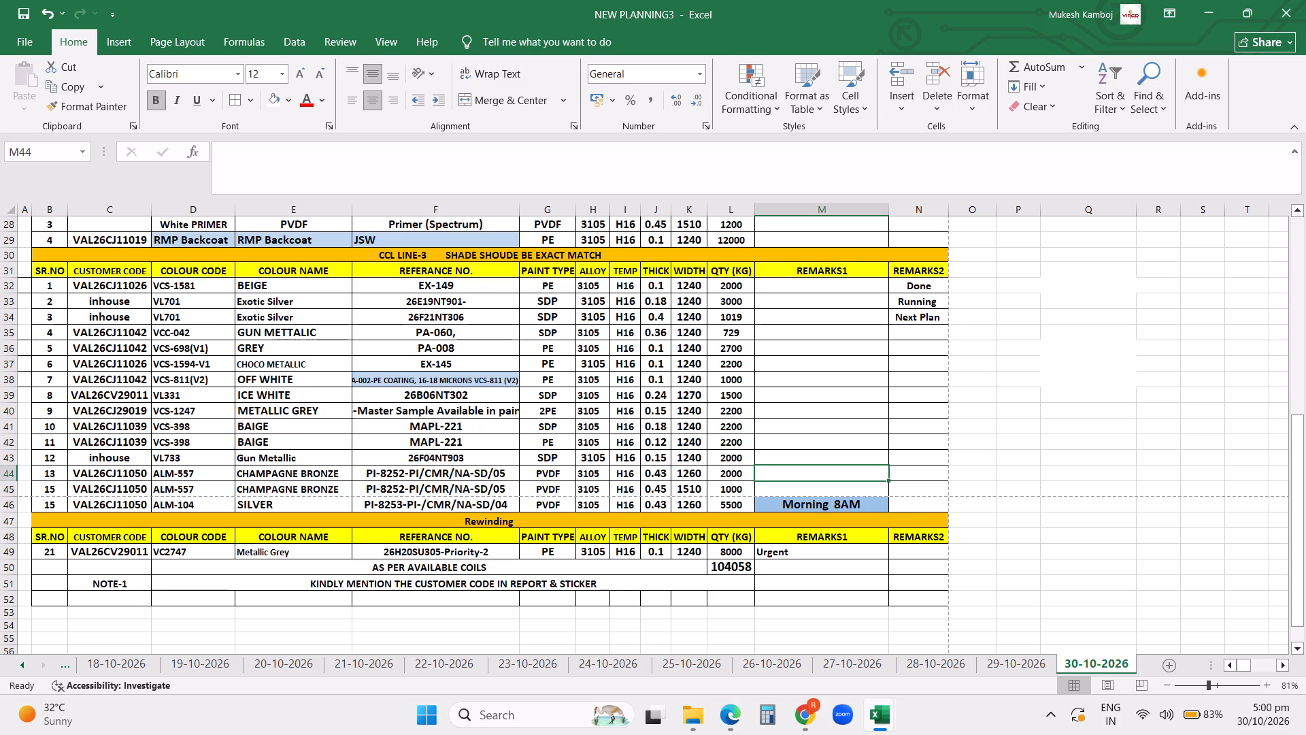
Insert a blank row above the first CHAMPAGNE BRONZE job in CCL LINE-3.
{"action": "left_click", "coordinate": [10, 480]}
{"action": "left_click", "coordinate": [8, 476]}
{"action": "key", "text": "ctrl+shift+equal"}
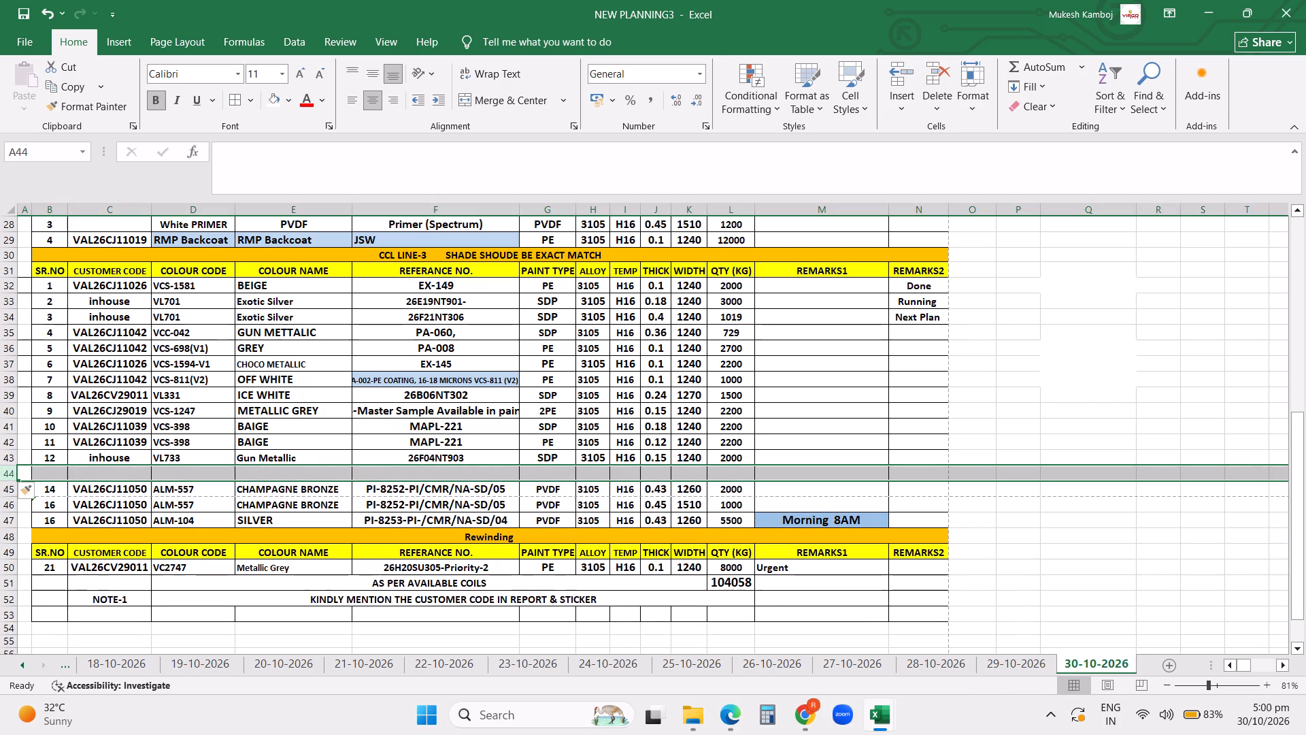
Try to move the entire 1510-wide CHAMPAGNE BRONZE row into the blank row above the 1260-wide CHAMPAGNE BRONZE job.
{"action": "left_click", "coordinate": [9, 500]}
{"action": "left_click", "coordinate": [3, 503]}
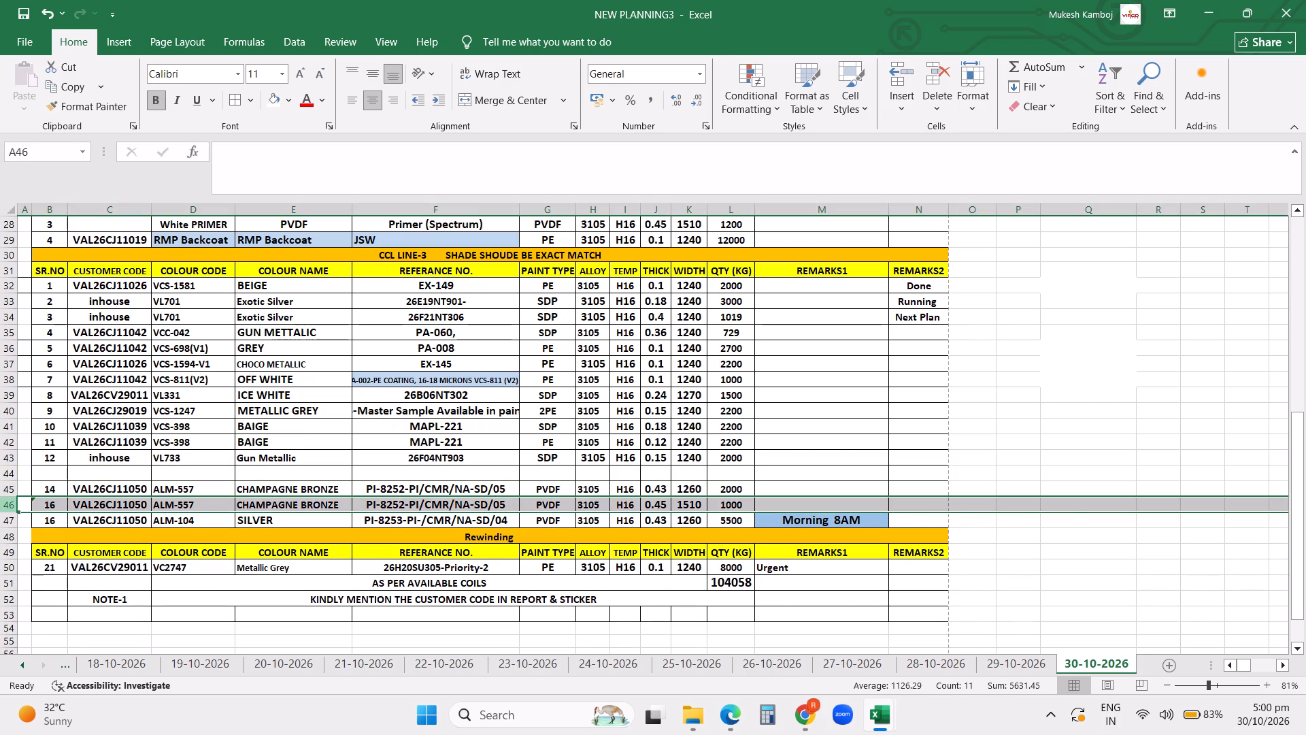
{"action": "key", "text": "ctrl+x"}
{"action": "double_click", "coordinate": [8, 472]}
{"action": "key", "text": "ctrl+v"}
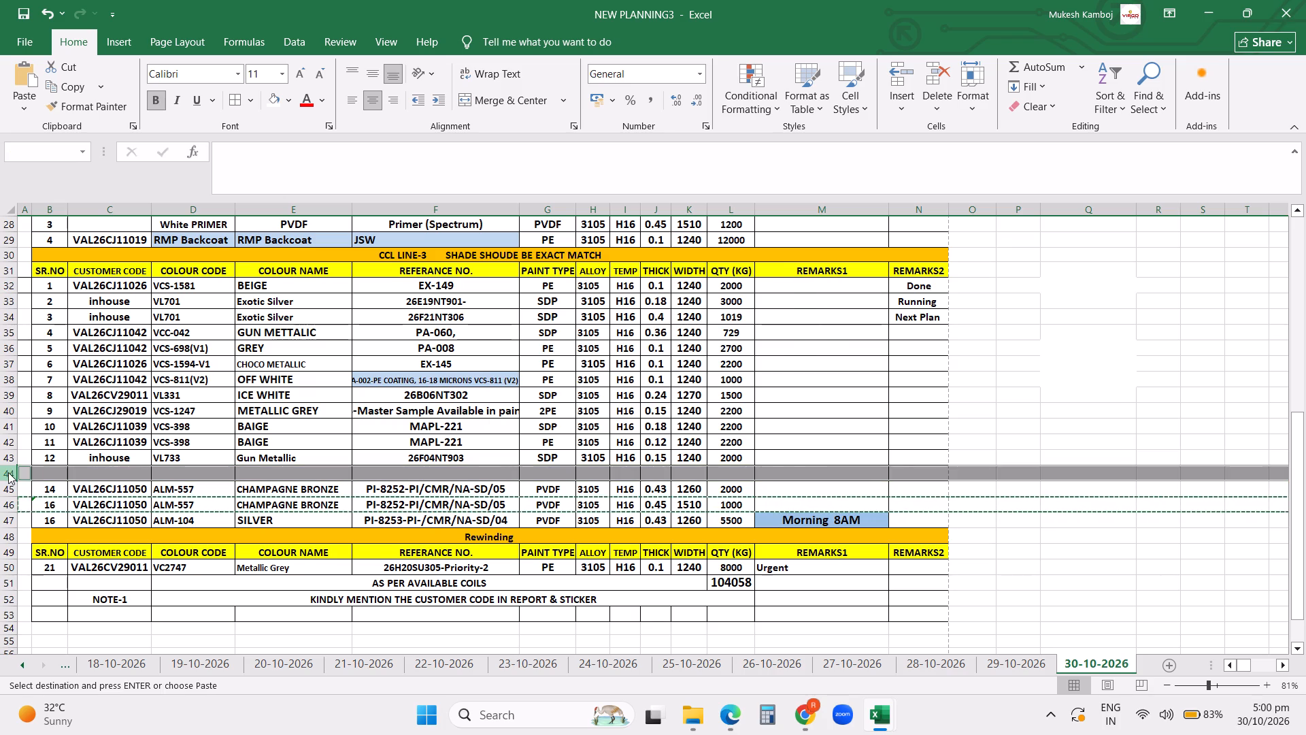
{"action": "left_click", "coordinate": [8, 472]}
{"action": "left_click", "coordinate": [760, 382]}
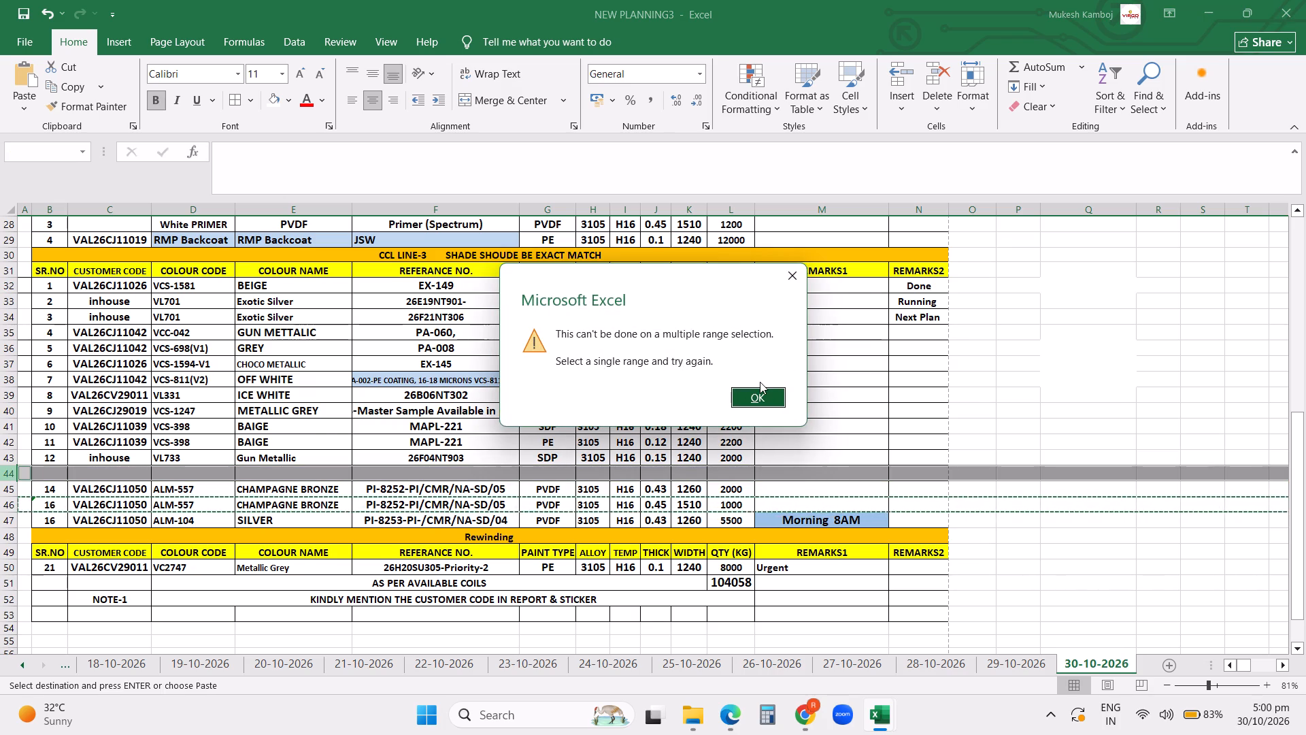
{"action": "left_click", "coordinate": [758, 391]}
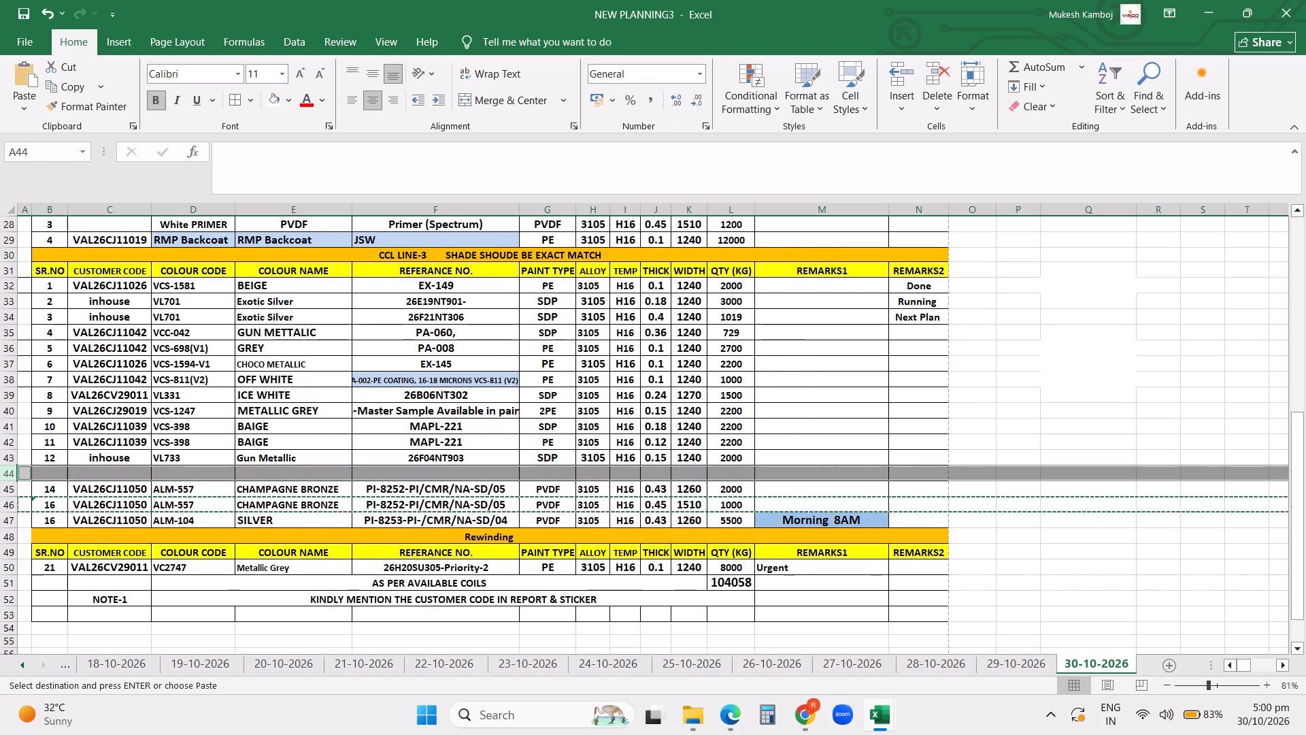
Copy the 1510-wide CHAMPAGNE BRONZE job's data, from customer code through quantity, into the blank row below Gun Metallic VL733.
{"action": "left_click_drag", "start_coordinate": [88, 504], "coordinate": [580, 479]}
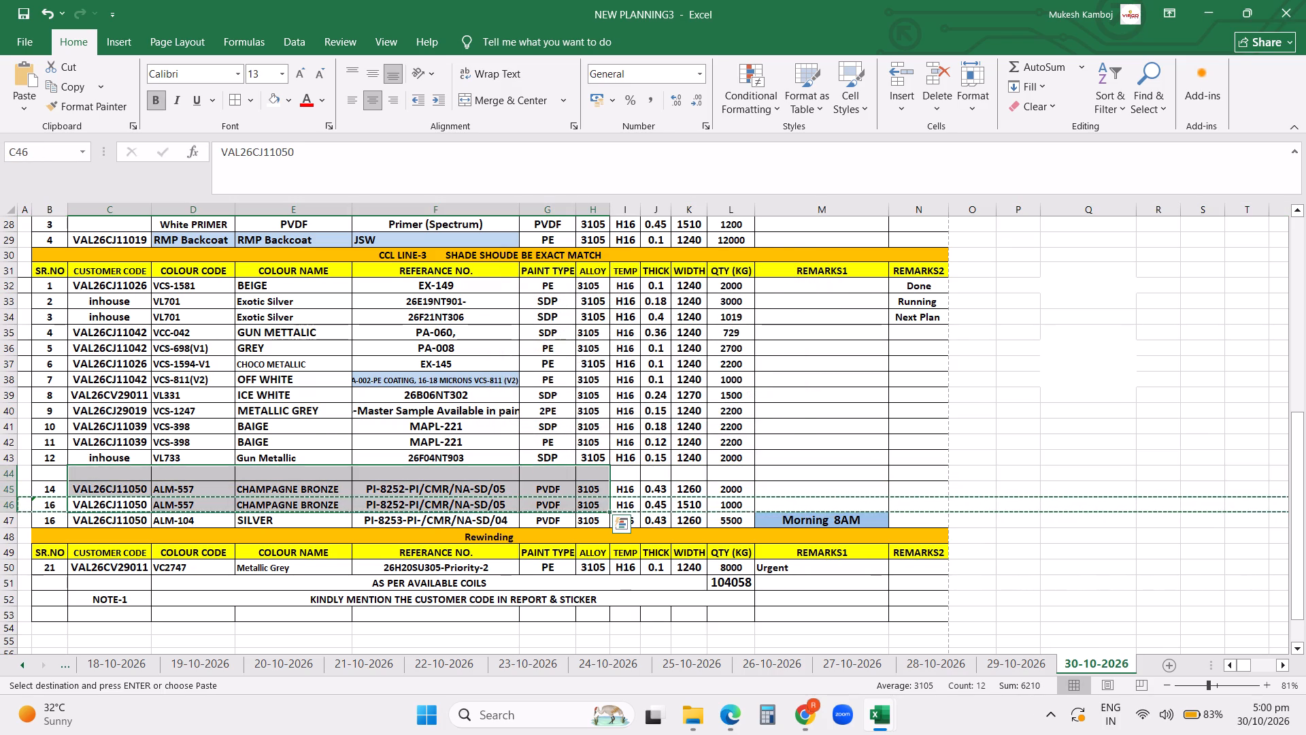
{"action": "left_click", "coordinate": [560, 505]}
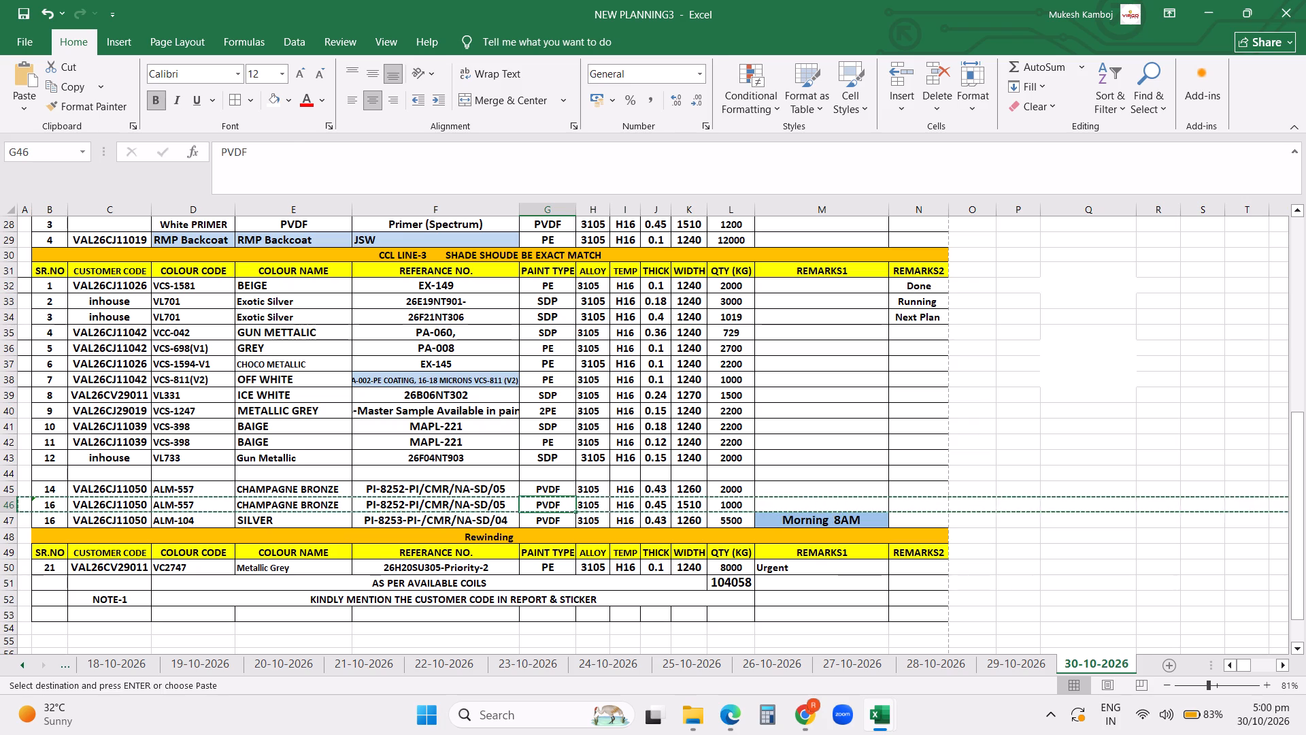
{"action": "left_click", "coordinate": [136, 502]}
{"action": "key", "text": "shift+Right"}
{"action": "key", "text": "shift+Right"}
{"action": "key", "text": "shift+Right"}
{"action": "key", "text": "shift+Right"}
{"action": "key", "text": "shift+Right"}
{"action": "key", "text": "shift+Right"}
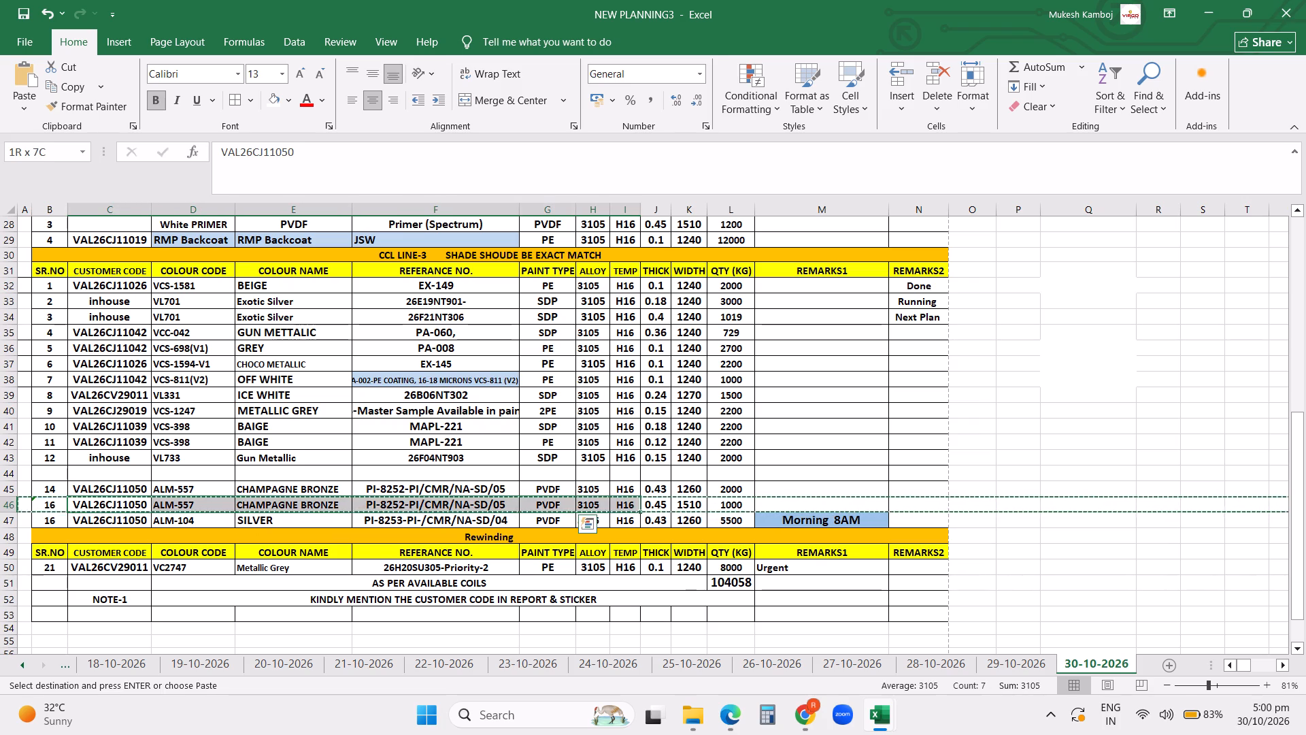
{"action": "key", "text": "shift+Right"}
{"action": "key", "text": "shift+Right"}
{"action": "key", "text": "shift+Right"}
{"action": "key", "text": "ctrl+c"}
{"action": "key", "text": "Up"}
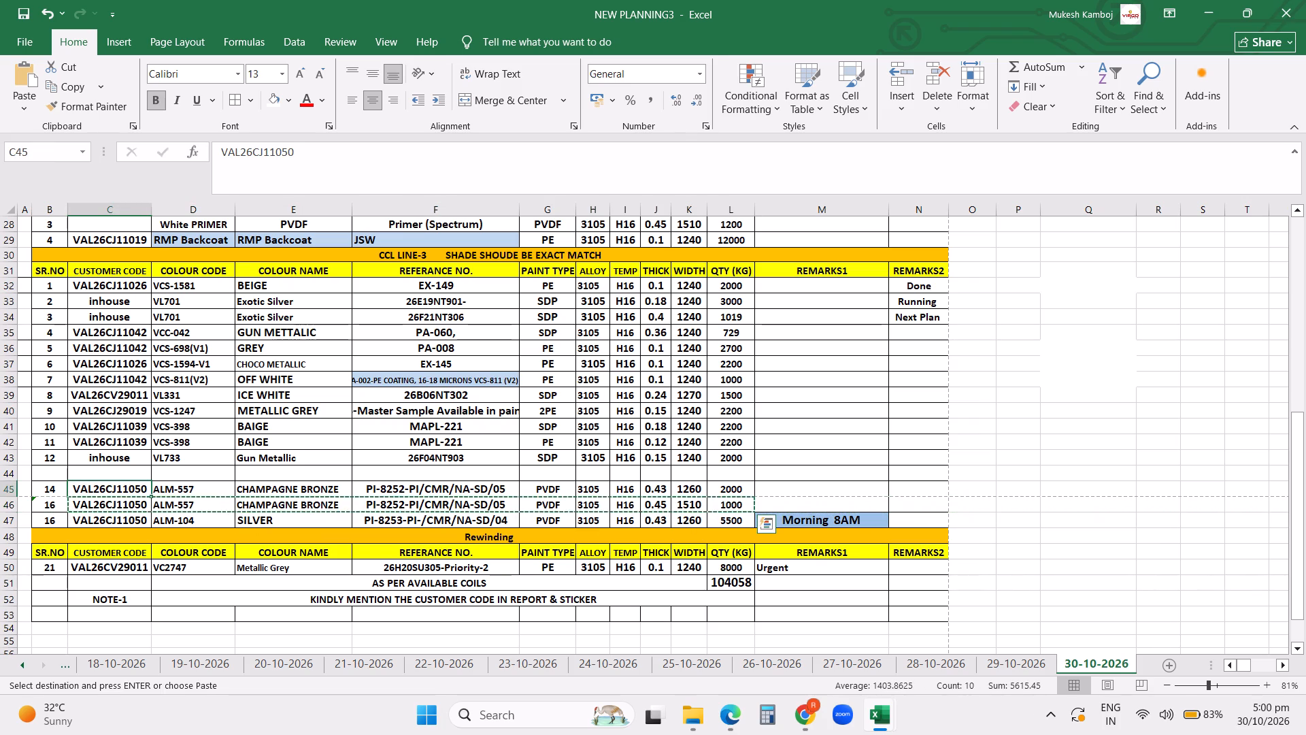
{"action": "key", "text": "Up"}
{"action": "key", "text": "ctrl+v"}
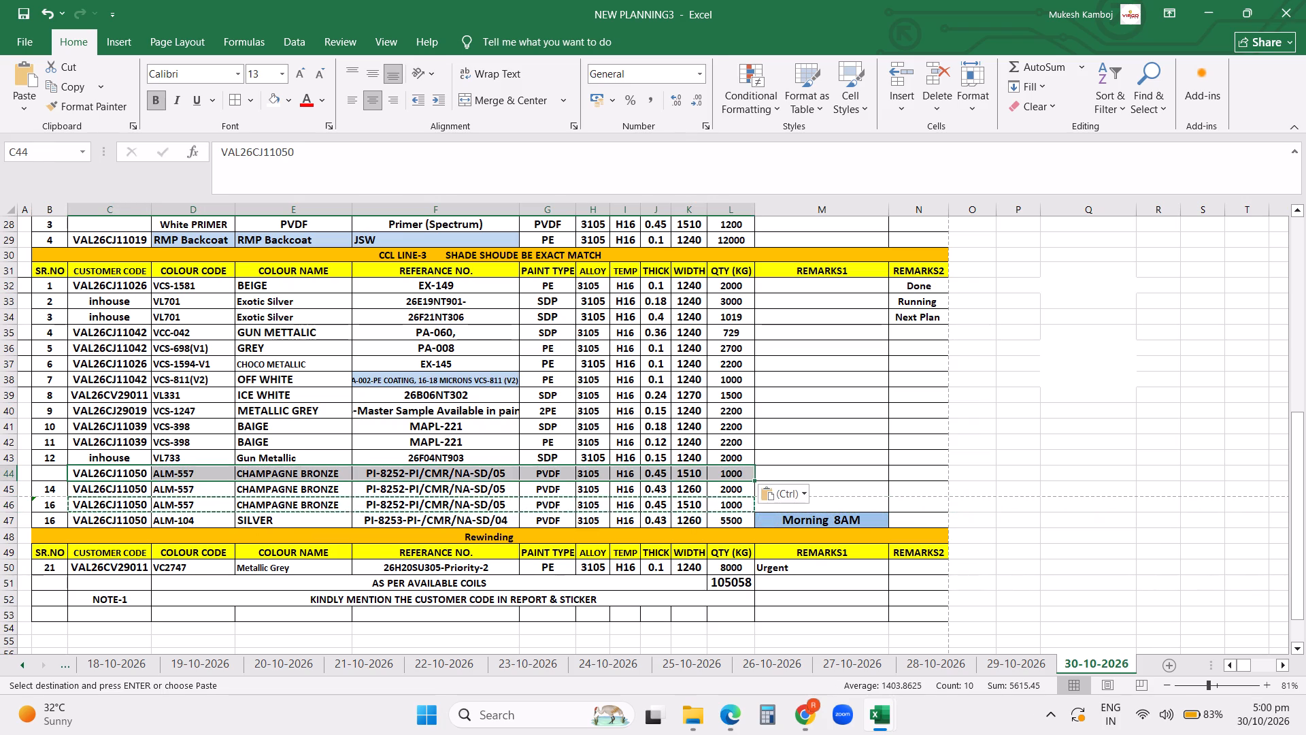
Delete the original 1510-wide CHAMPAGNE BRONZE row directly above the SILVER ALM-104 job.
{"action": "left_click", "coordinate": [5, 504]}
{"action": "key", "text": "ctrl+minus"}
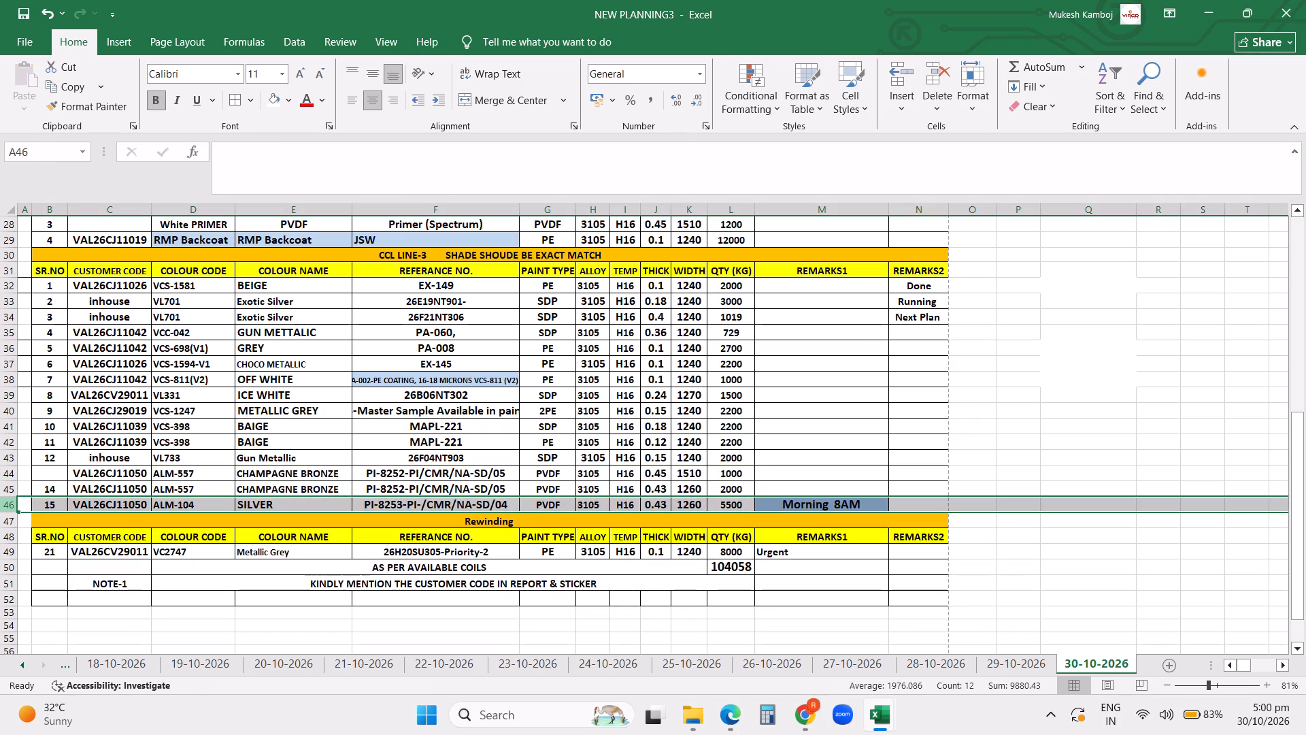
Fill the serial-number formula from the first CCL LINE-3 job down through the SILVER ALM-104 job.
{"action": "left_click", "coordinate": [46, 284]}
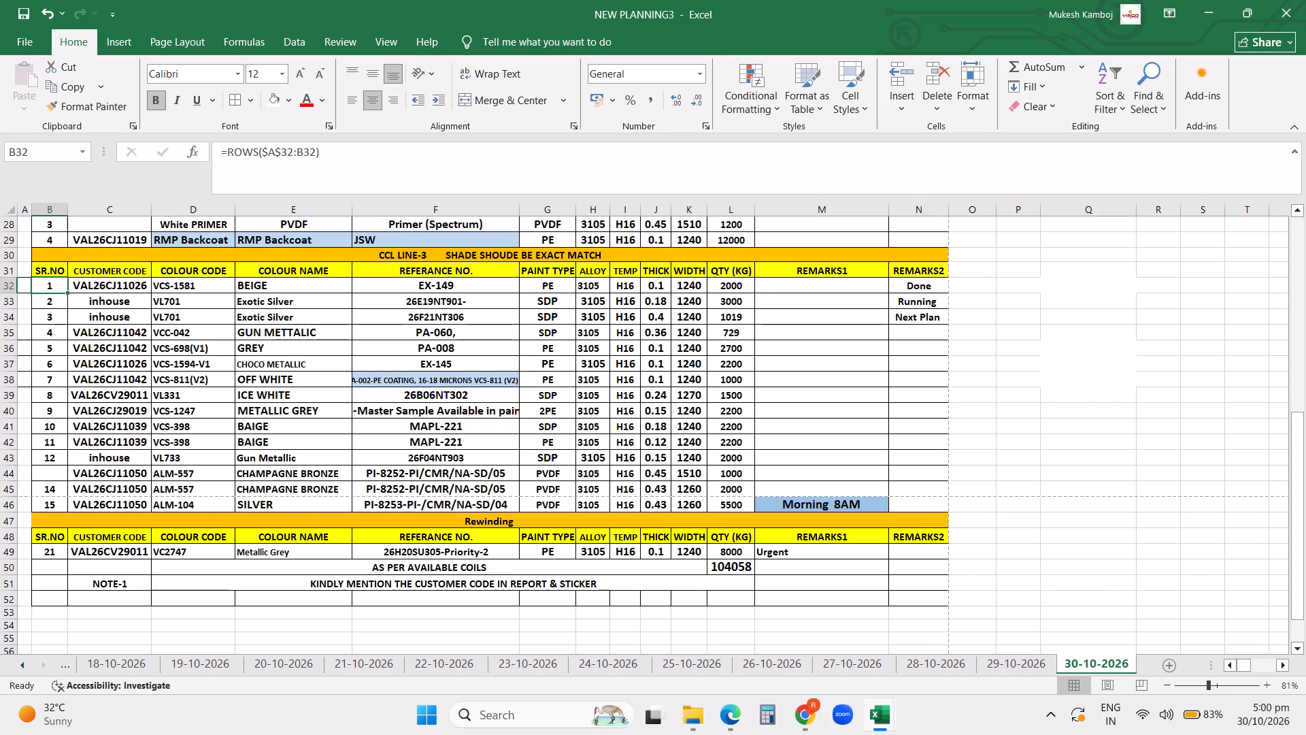
{"action": "left_click_drag", "start_coordinate": [67, 290], "coordinate": [67, 519]}
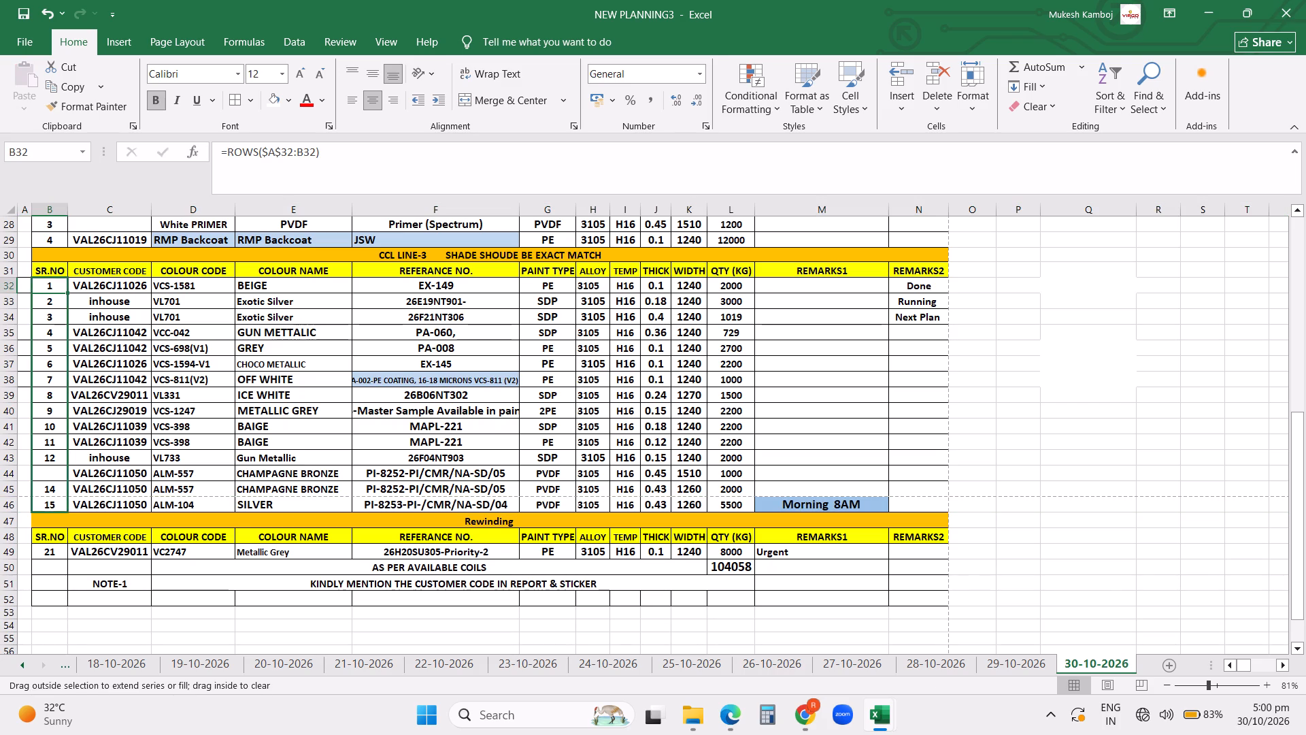
{"action": "left_click_drag", "start_coordinate": [67, 519], "coordinate": [66, 517]}
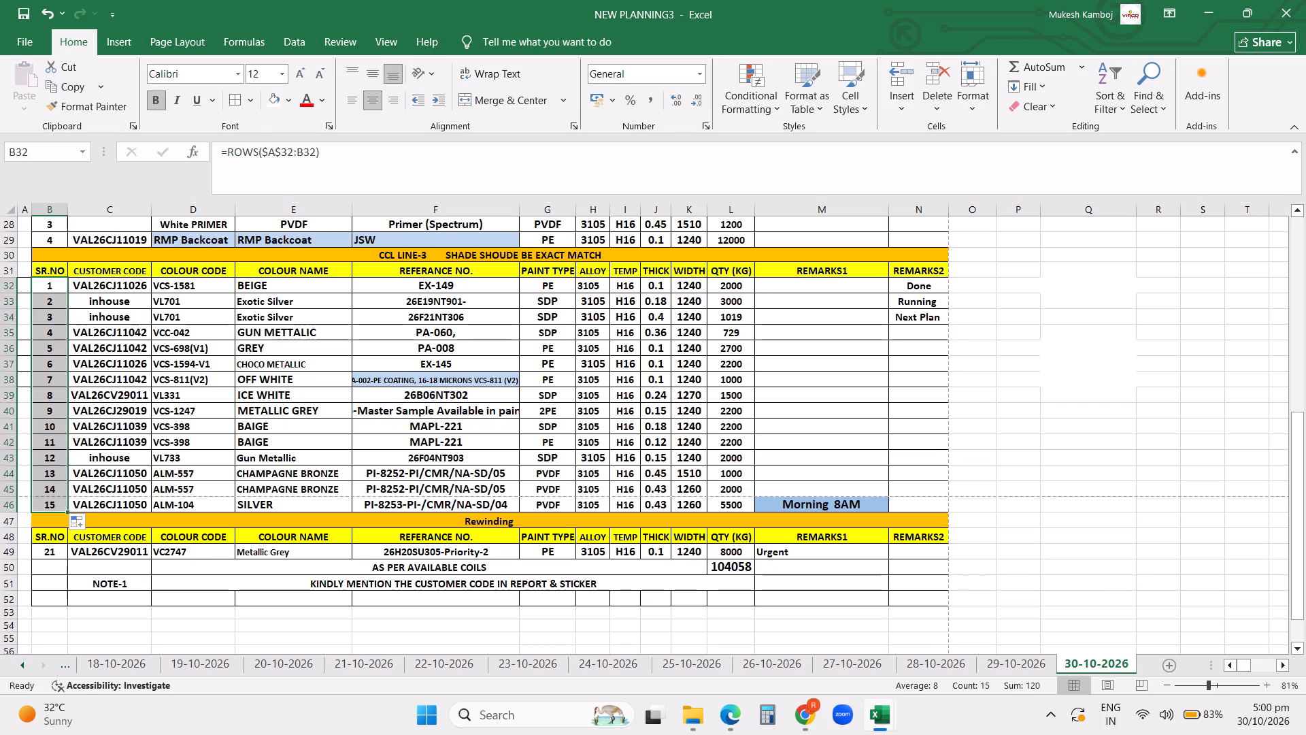
Copy the "Morning 8AM" remark from the SILVER job to the 1510-wide CHAMPAGNE BRONZE job's REMARKS1 cell.
{"action": "left_click", "coordinate": [806, 504]}
{"action": "key", "text": "ctrl+c"}
{"action": "left_click", "coordinate": [792, 475]}
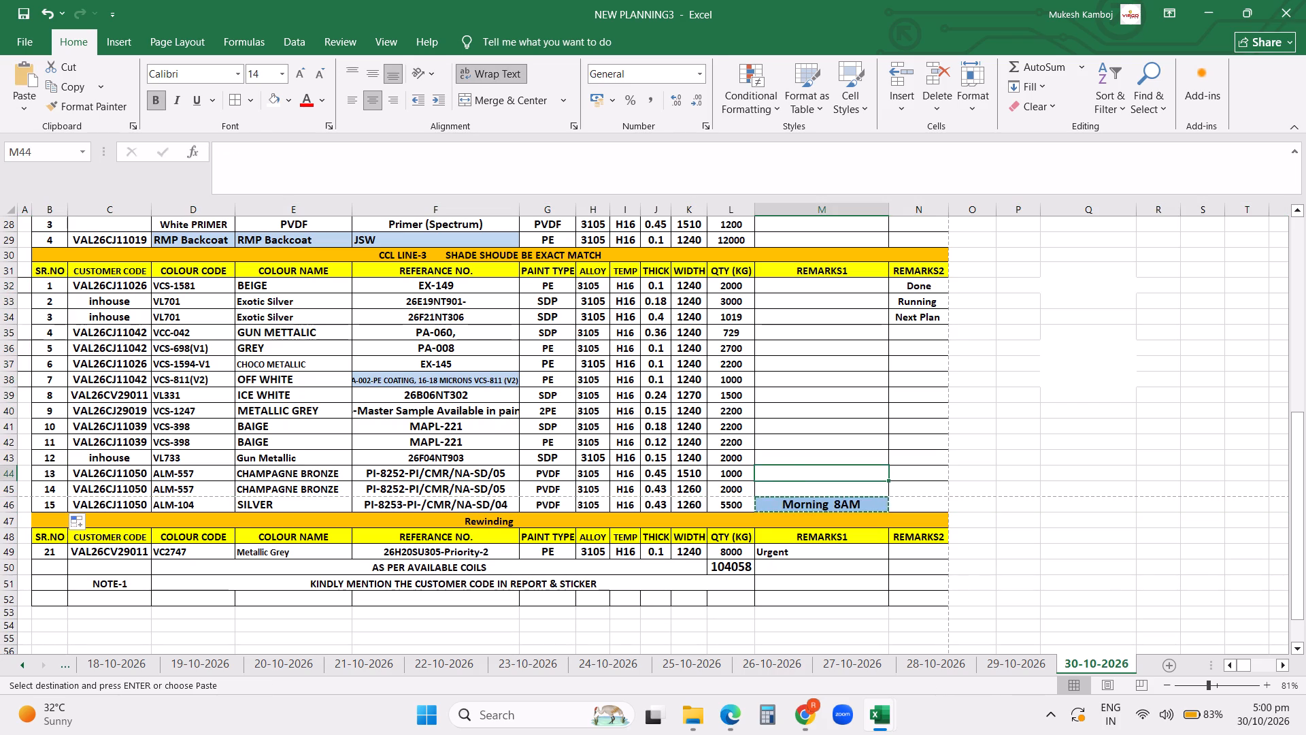
{"action": "key", "text": "ctrl+v"}
Remove the fill and contents from the REMARKS1 cells of the 1260-wide CHAMPAGNE BRONZE and SILVER jobs.
{"action": "left_click_drag", "start_coordinate": [781, 488], "coordinate": [788, 494]}
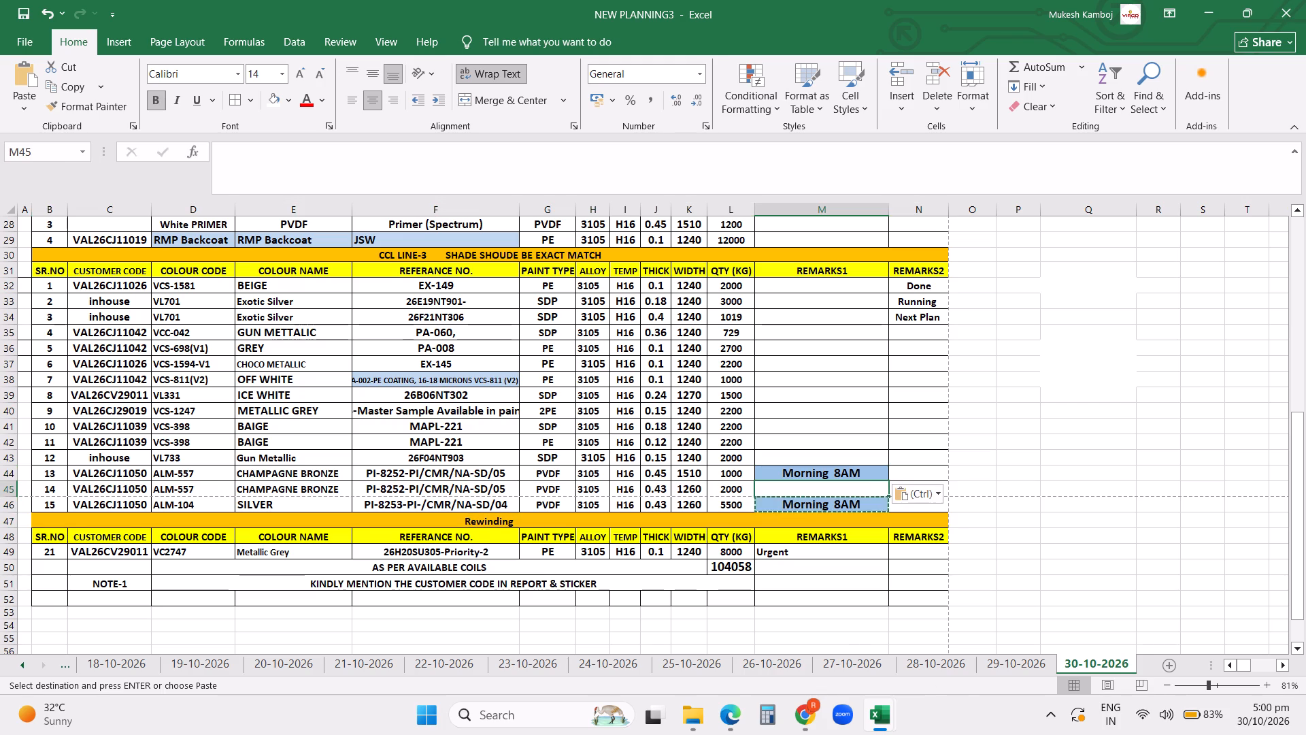
{"action": "left_click_drag", "start_coordinate": [788, 494], "coordinate": [788, 506]}
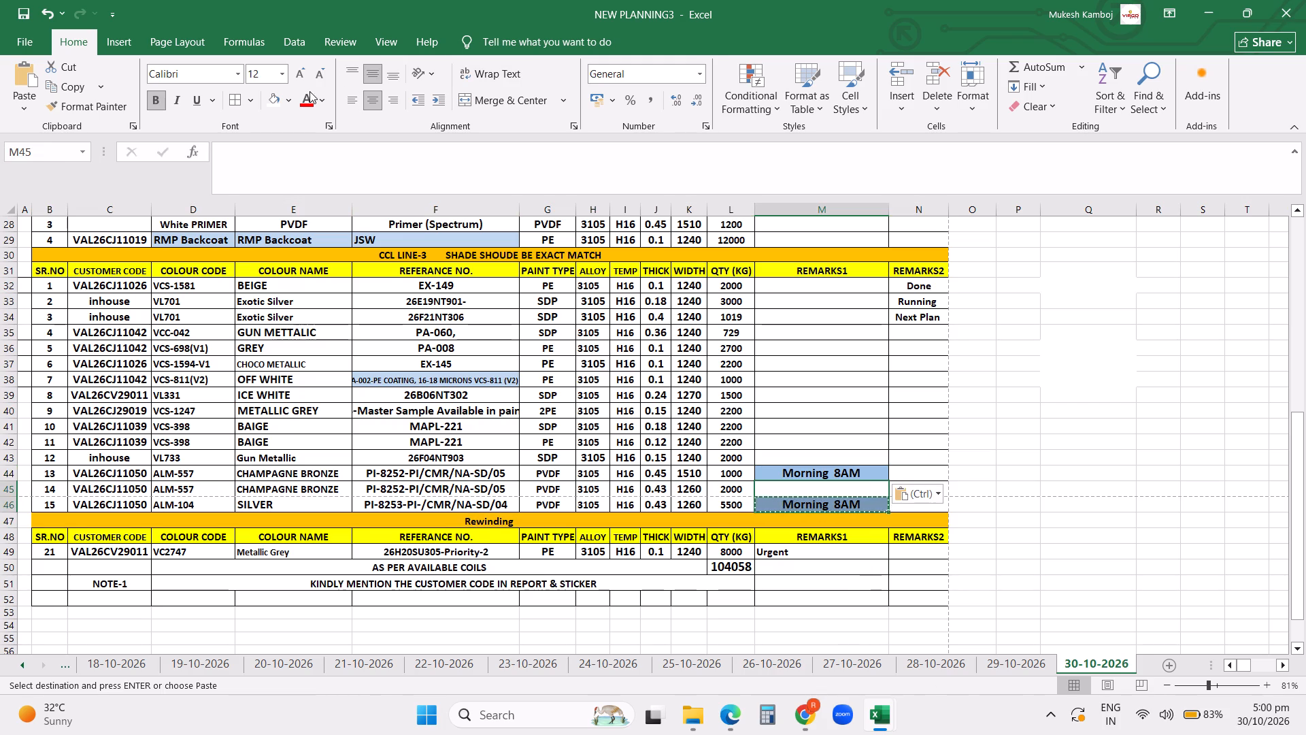
{"action": "left_click", "coordinate": [275, 106]}
{"action": "key", "text": "Delete"}
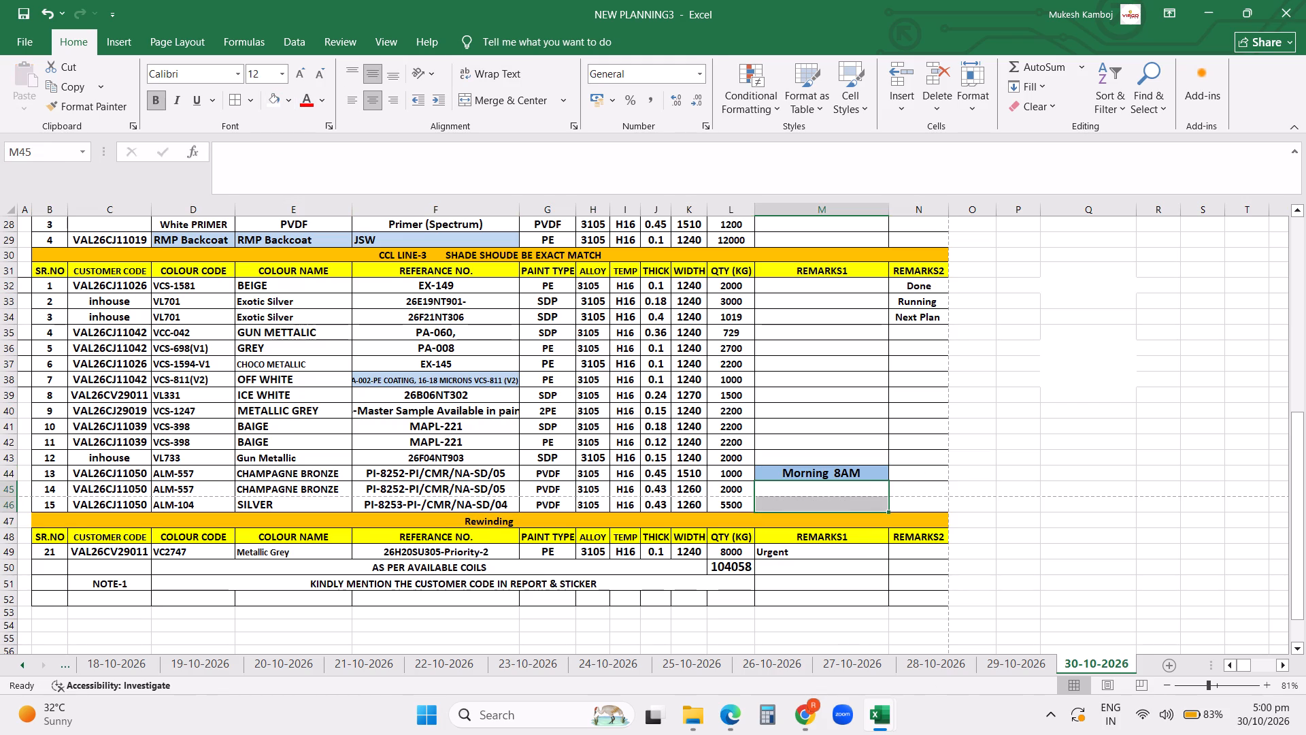
Select the serial number of the Metallic Grey job in the Rewinding section.
{"action": "left_click", "coordinate": [53, 553]}
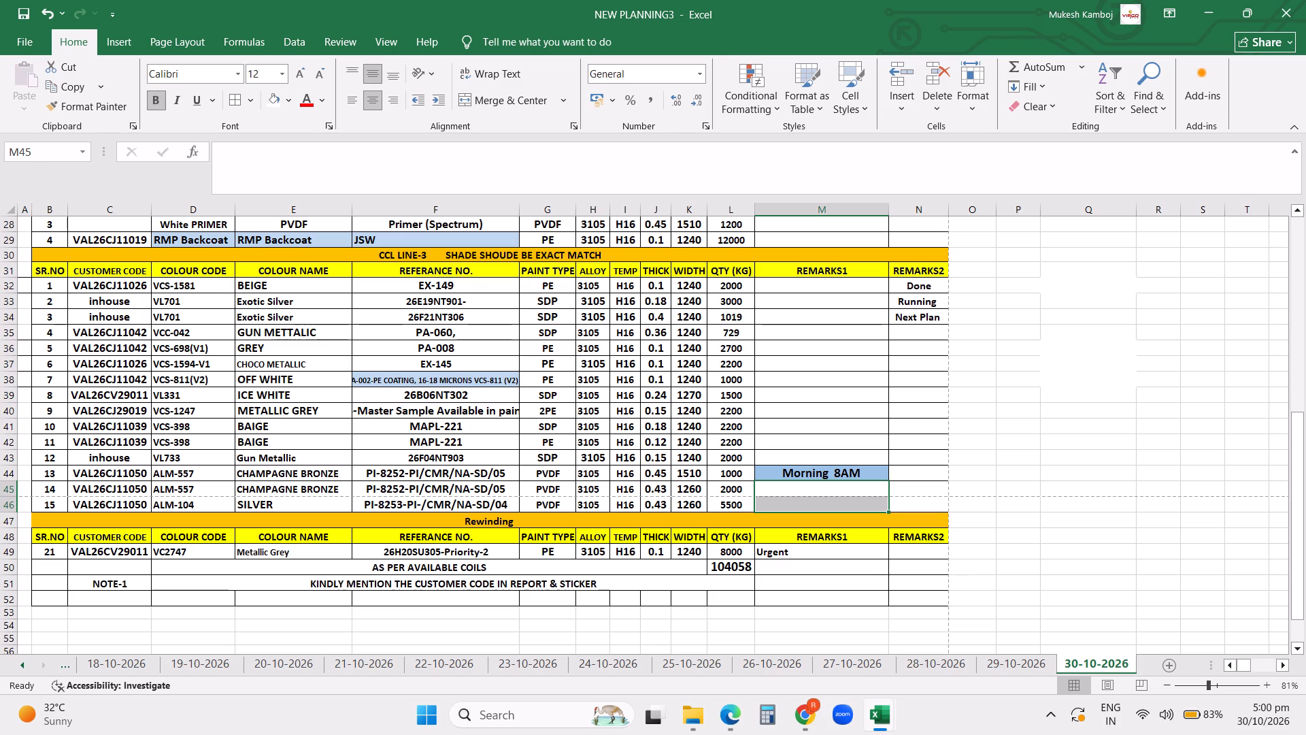
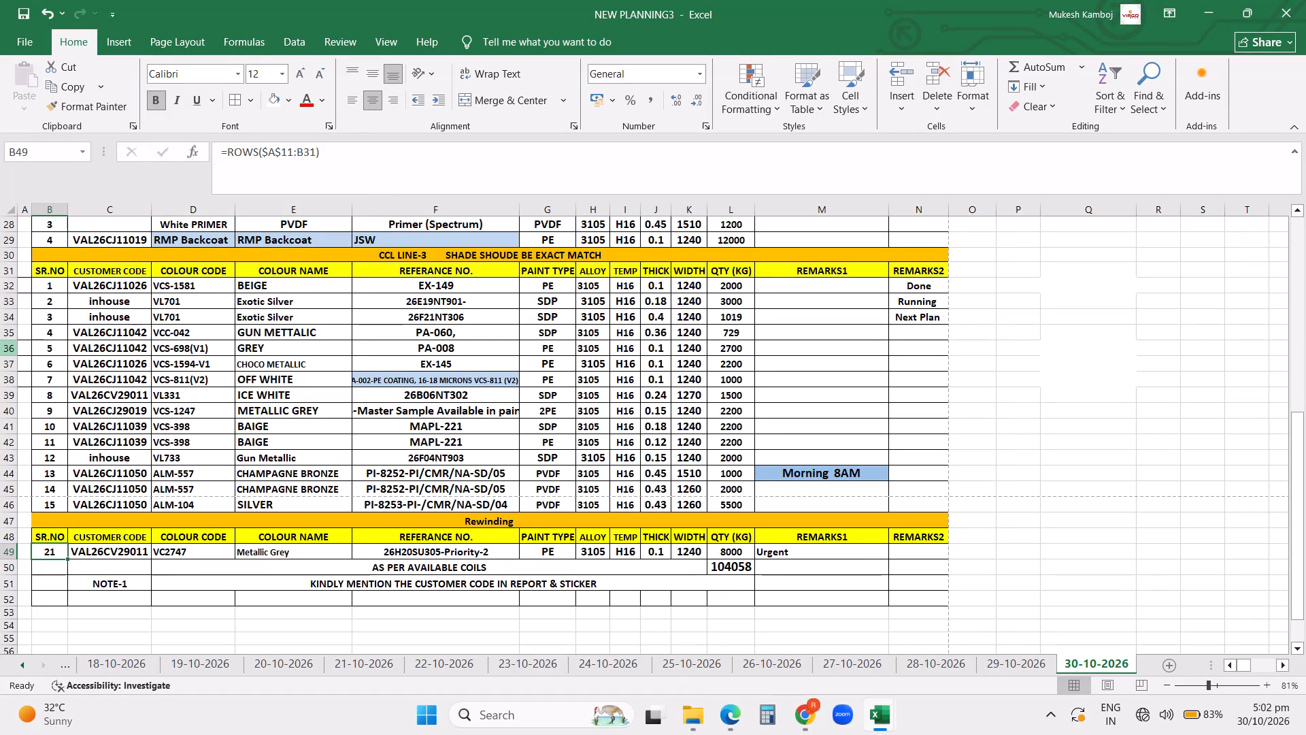
Insert a blank row directly below the Metallic Grey job in the Rewinding section.
{"action": "left_click", "coordinate": [6, 568]}
{"action": "key", "text": "ctrl+shift+equal"}
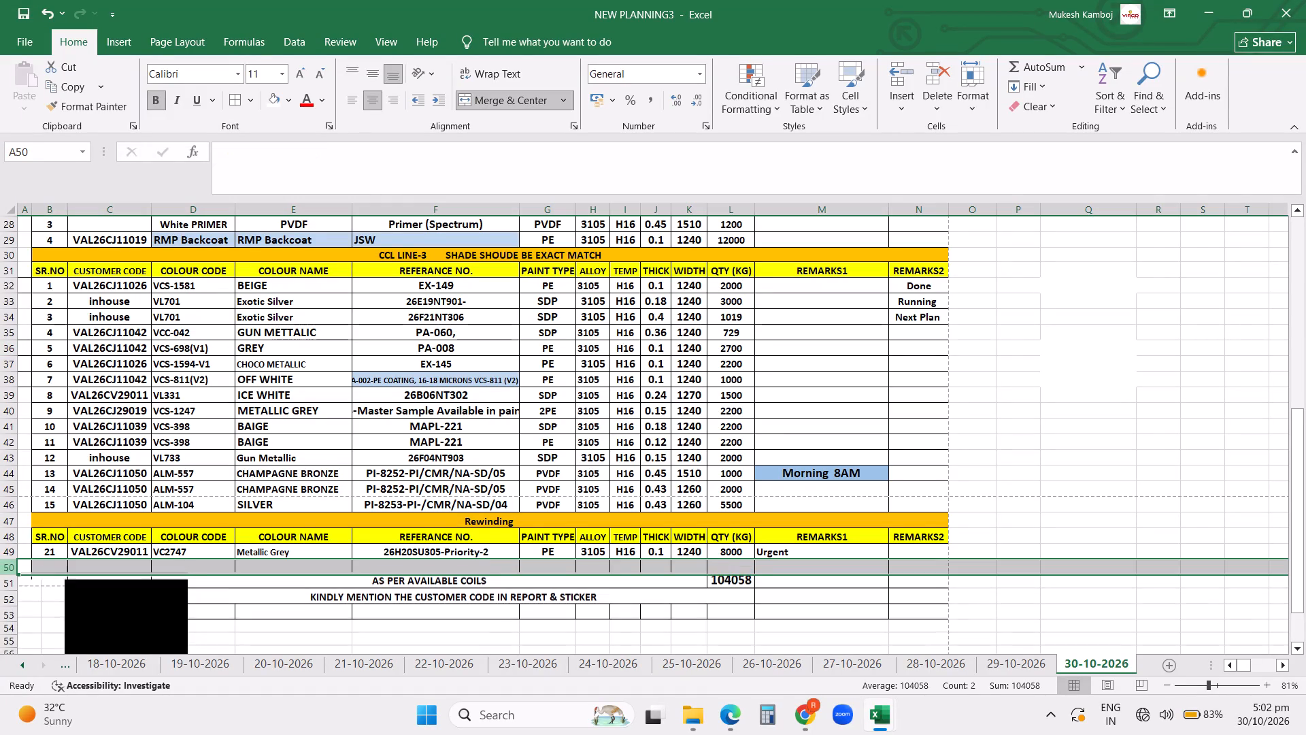
Copy the CCL LINE-1 VL-913 job, from customer code through REMARKS2, into the blank row below the Rewinding section's Metallic Grey job.
{"action": "left_click", "coordinate": [426, 423]}
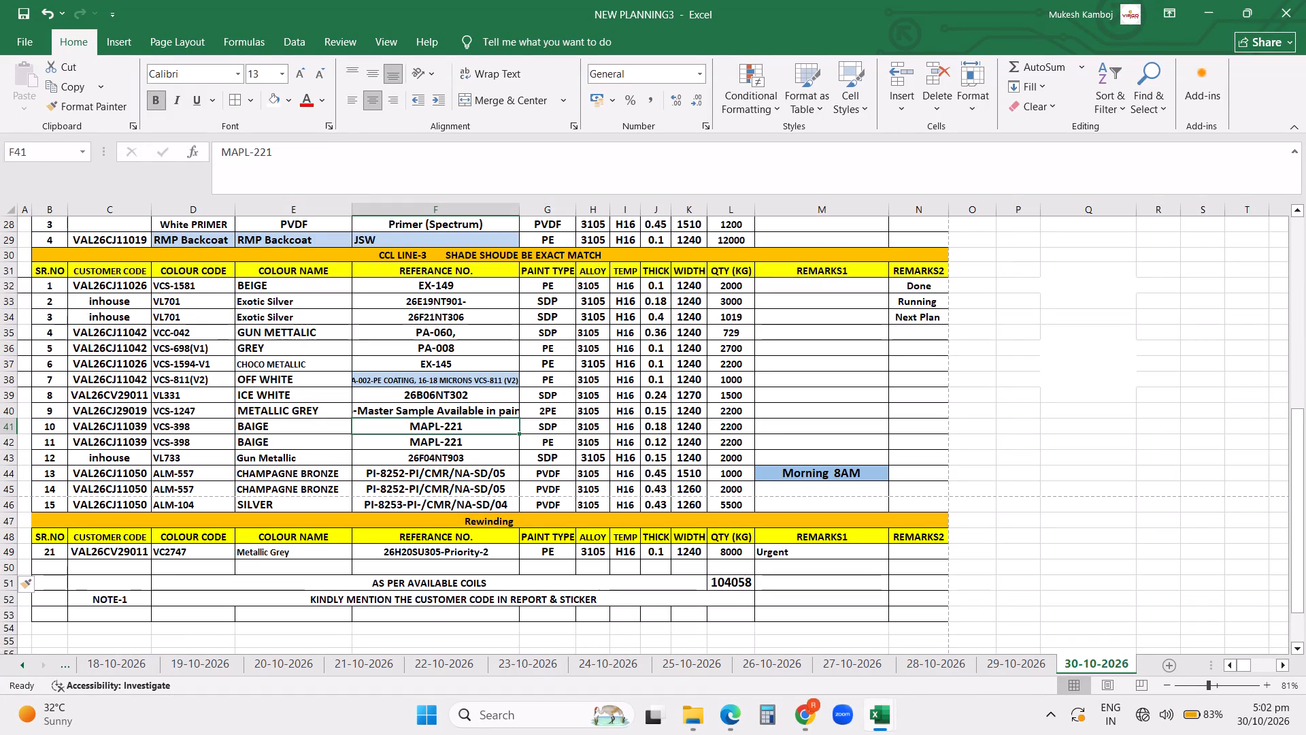
{"action": "key", "text": "Up"}
{"action": "key", "text": "Up"}
{"action": "key", "text": "Up"}
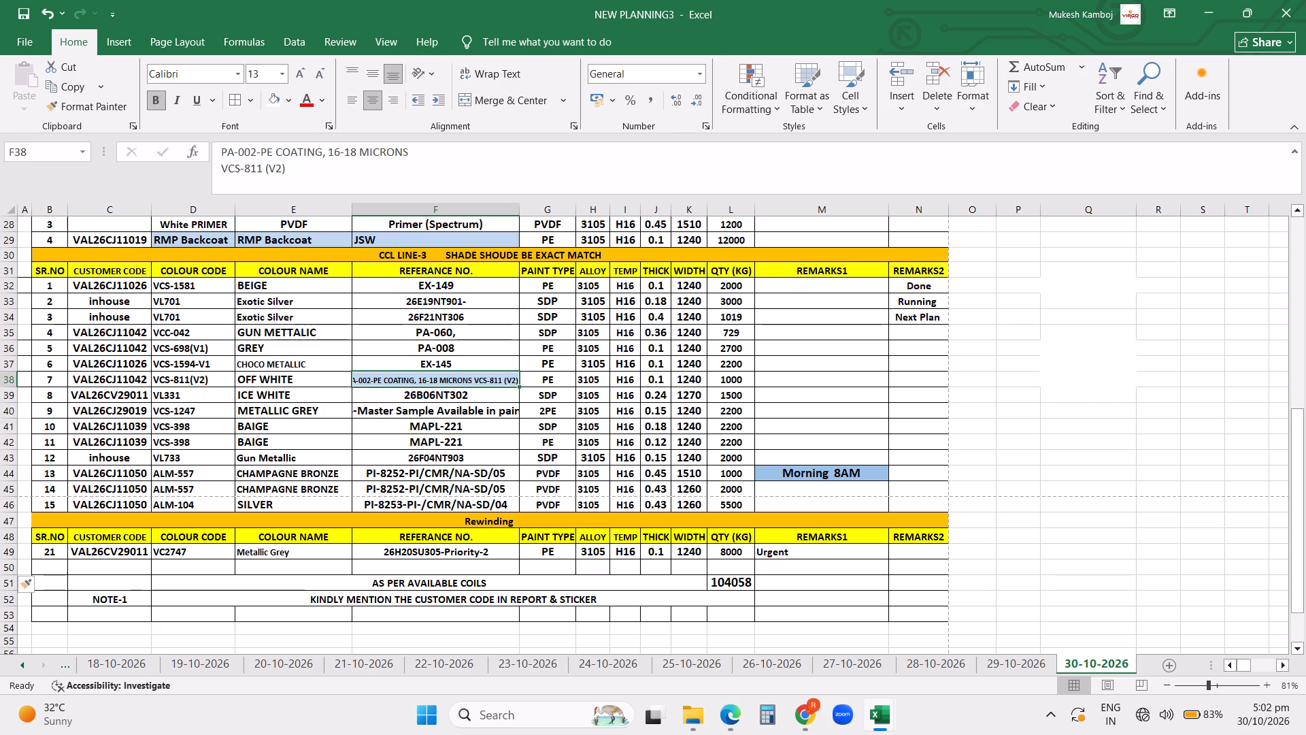
{"action": "key", "text": "Up"}
{"action": "key", "text": "Up"}
{"action": "key", "text": "Up"}
{"action": "key", "text": "Up"}
{"action": "key", "text": "Up"}
{"action": "key", "text": "Up"}
{"action": "key", "text": "Up"}
{"action": "key", "text": "Up"}
{"action": "key", "text": "Up"}
{"action": "key", "text": "Up"}
{"action": "key", "text": "Up"}
{"action": "key", "text": "Up"}
{"action": "key", "text": "Up"}
{"action": "key", "text": "Up"}
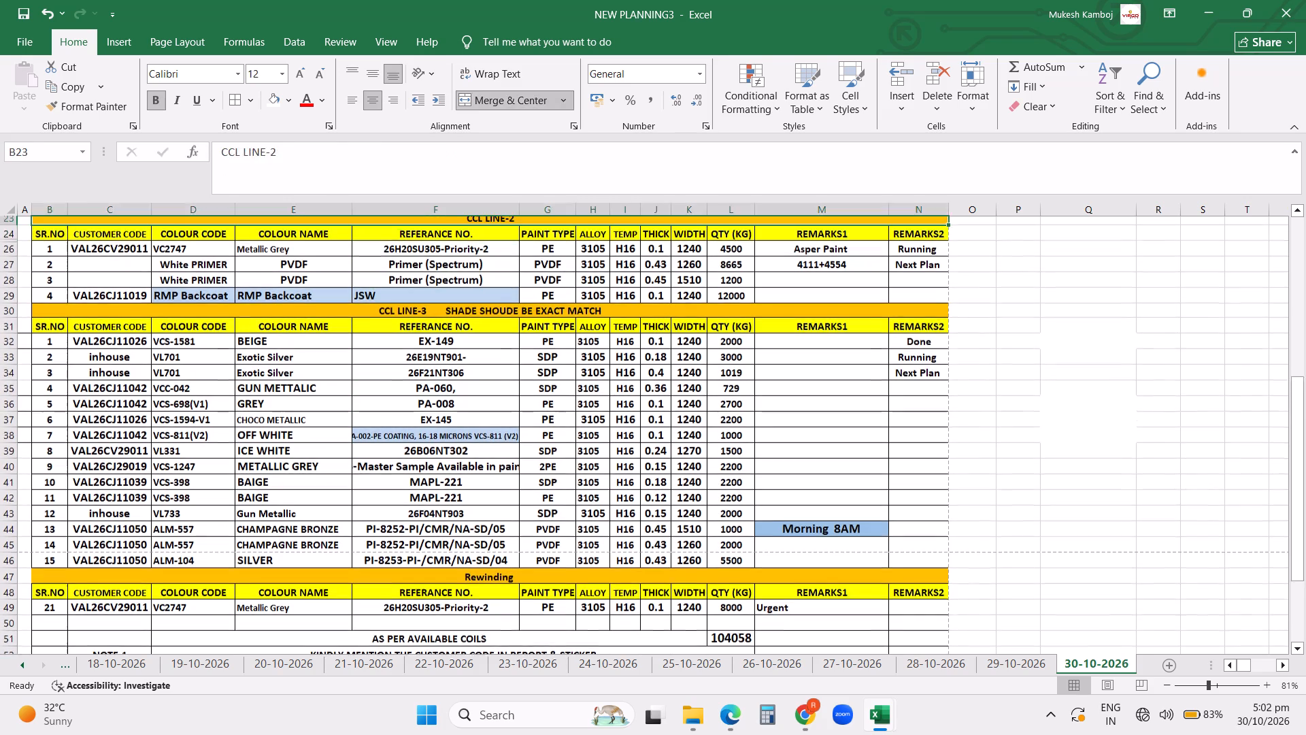
{"action": "key", "text": "Up"}
{"action": "key", "text": "Up"}
{"action": "key", "text": "Up"}
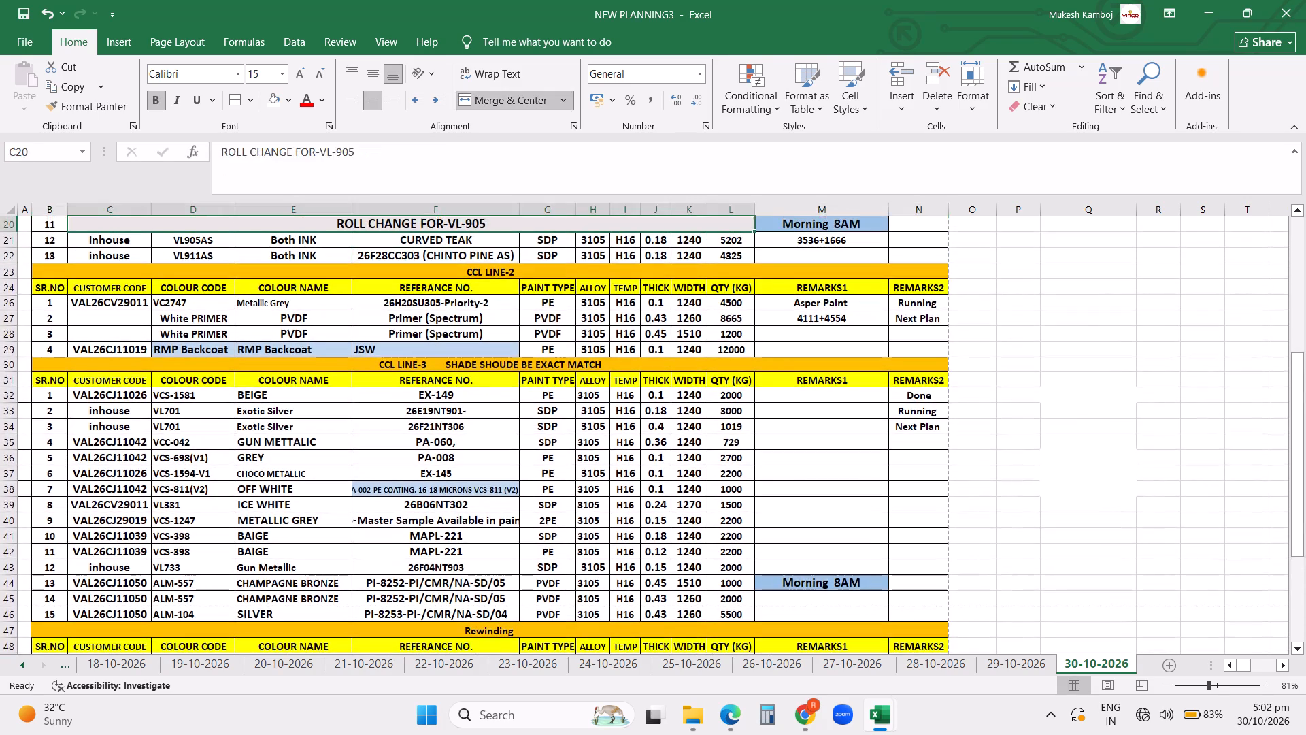
{"action": "key", "text": "Up"}
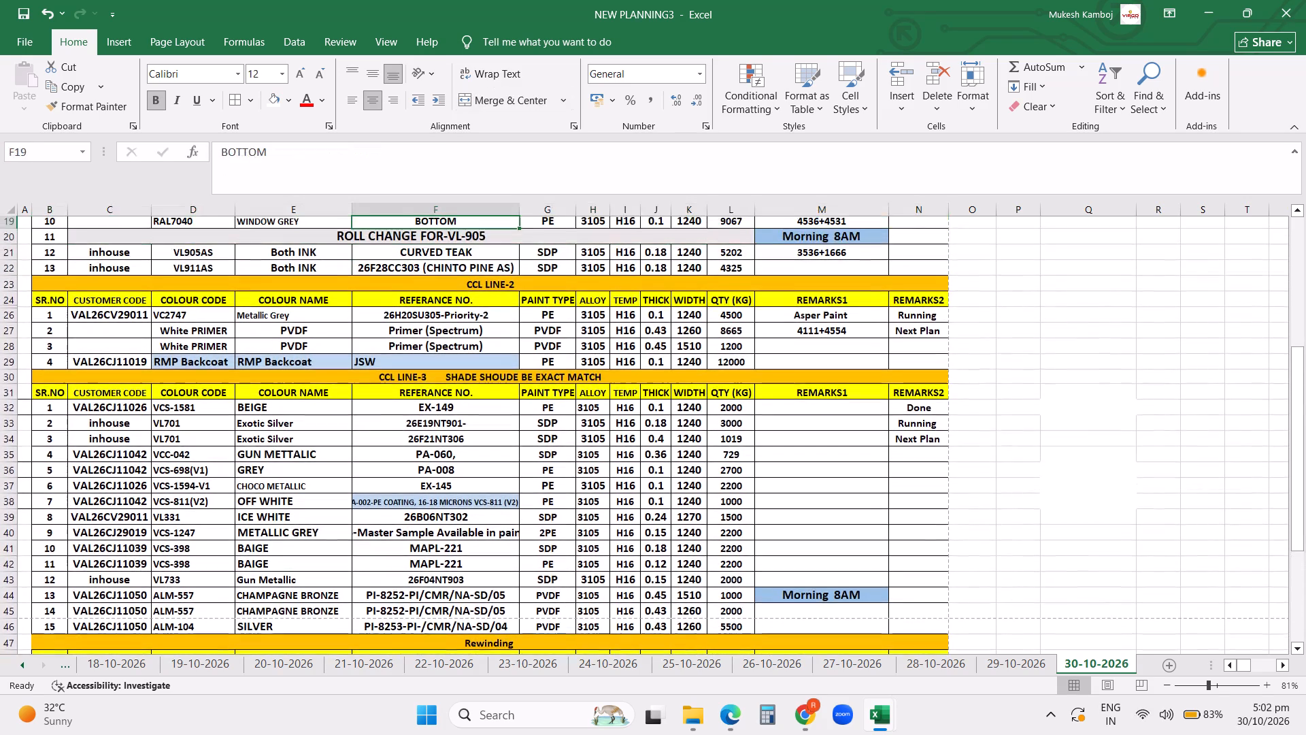
{"action": "key", "text": "Up"}
{"action": "key", "text": "Up"}
{"action": "key", "text": "Up"}
{"action": "key", "text": "Up"}
{"action": "key", "text": "Up"}
{"action": "key", "text": "Up"}
{"action": "key", "text": "Up"}
{"action": "key", "text": "Up"}
{"action": "key", "text": "Up"}
{"action": "key", "text": "Up"}
{"action": "key", "text": "Up"}
{"action": "key", "text": "Up"}
{"action": "key", "text": "Up"}
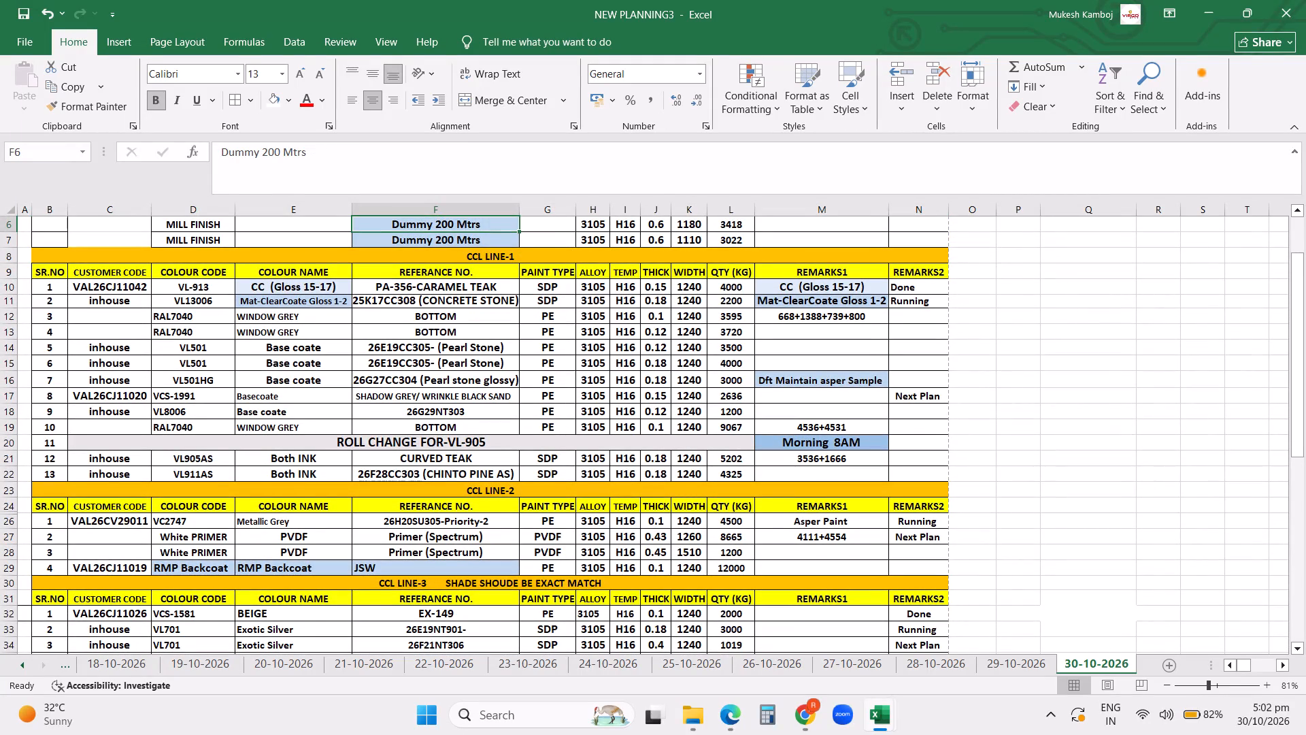
{"action": "left_click_drag", "start_coordinate": [123, 285], "coordinate": [314, 284]}
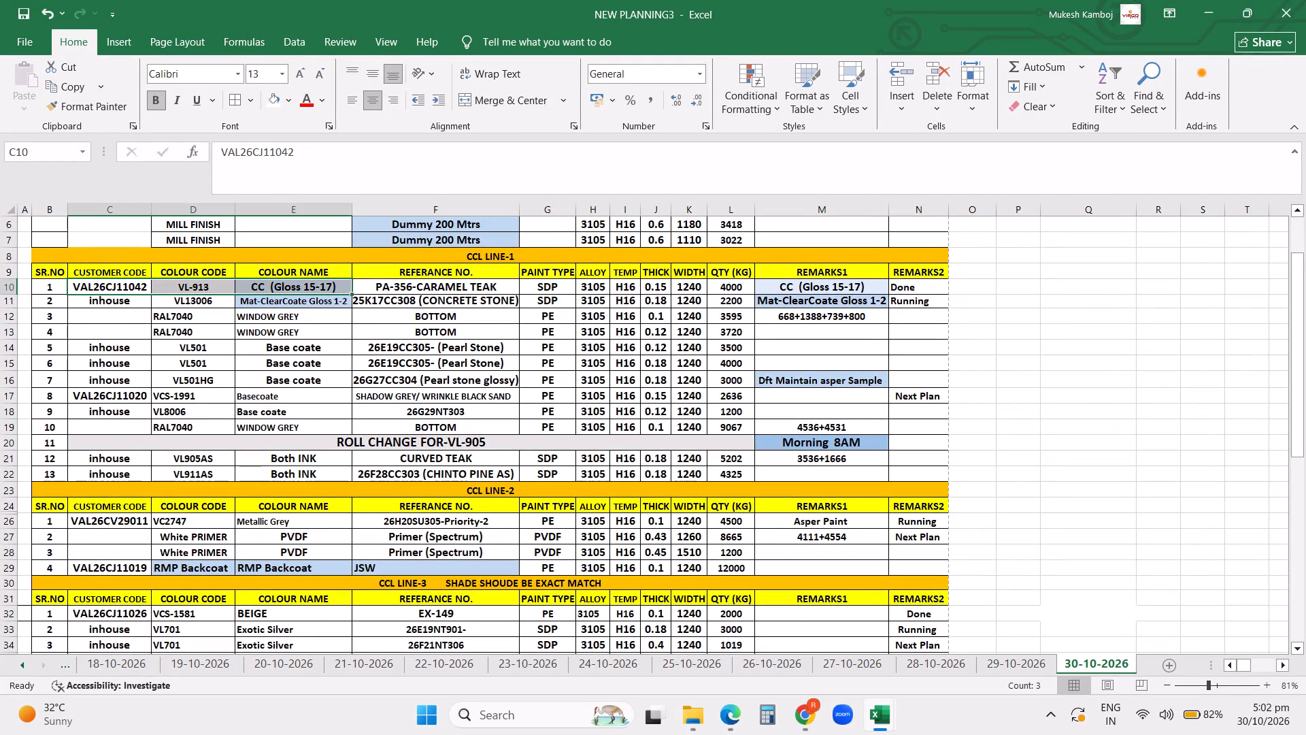
{"action": "key", "text": "shift+Right"}
{"action": "key", "text": "shift+Right"}
{"action": "key", "text": "shift+Right"}
{"action": "key", "text": "shift+Right"}
{"action": "key", "text": "shift+Right"}
{"action": "key", "text": "shift+Right"}
{"action": "key", "text": "shift+Right"}
{"action": "key", "text": "shift+Right"}
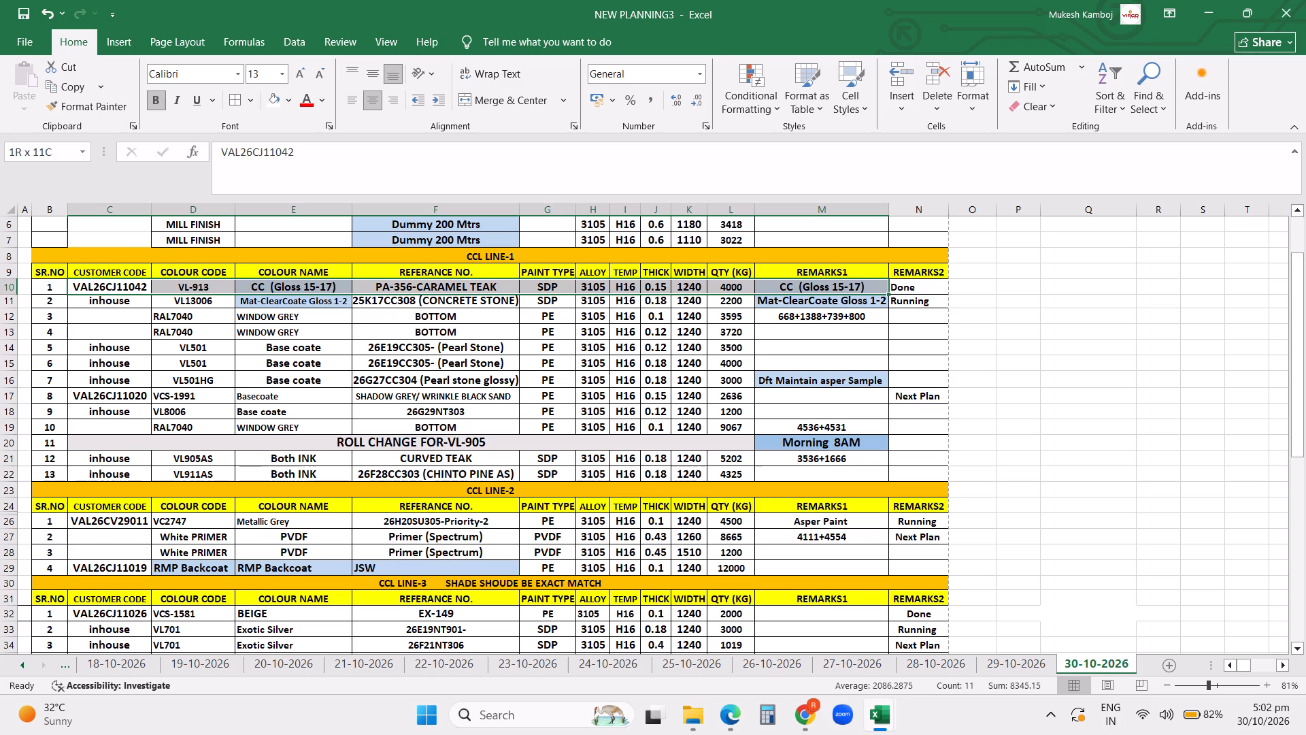
{"action": "key", "text": "shift+Right"}
{"action": "key", "text": "ctrl+c"}
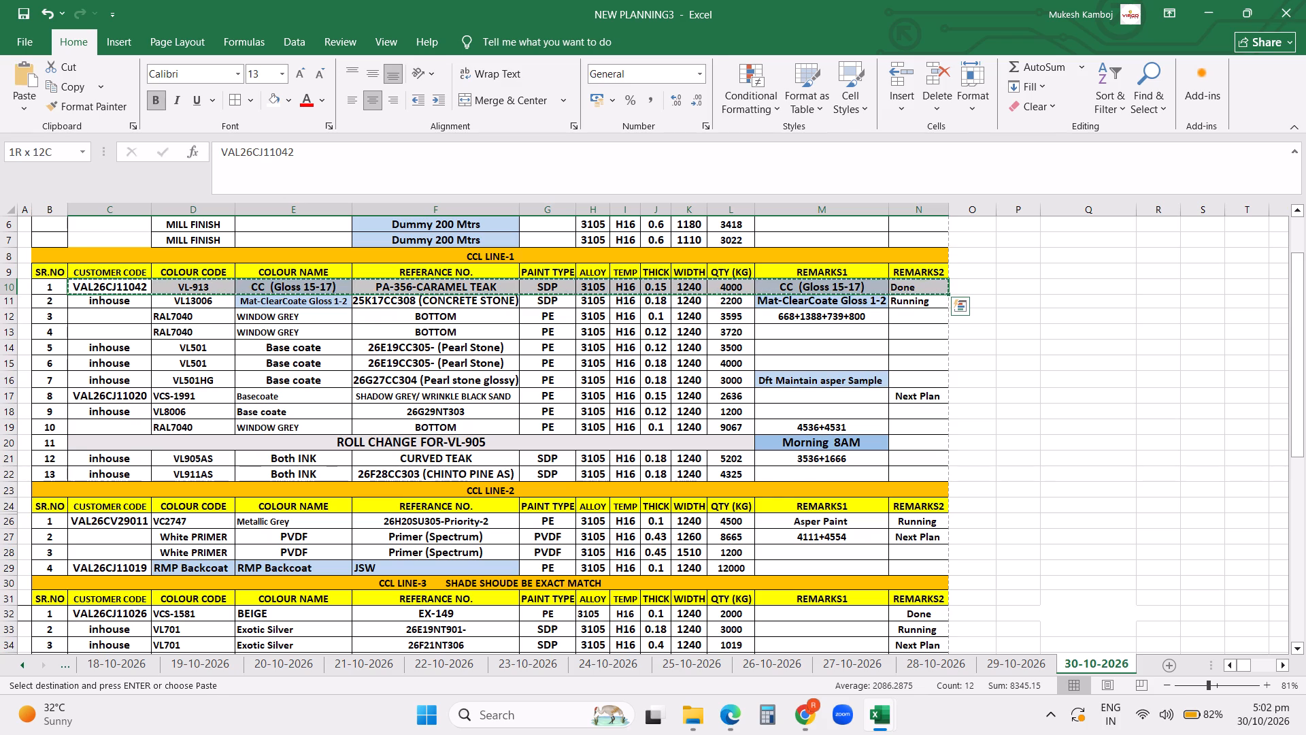
{"action": "key", "text": "Down"}
{"action": "key", "text": "Down"}
{"action": "key", "text": "Down"}
{"action": "key", "text": "Down"}
{"action": "key", "text": "Down"}
{"action": "key", "text": "Down"}
{"action": "key", "text": "Down"}
{"action": "key", "text": "Down"}
{"action": "key", "text": "Down"}
{"action": "key", "text": "Down"}
{"action": "key", "text": "Down"}
{"action": "key", "text": "Down"}
{"action": "key", "text": "Down"}
{"action": "key", "text": "Down"}
{"action": "key", "text": "Down"}
{"action": "key", "text": "Down"}
{"action": "key", "text": "Down"}
{"action": "key", "text": "Down"}
{"action": "key", "text": "Down"}
{"action": "key", "text": "Down"}
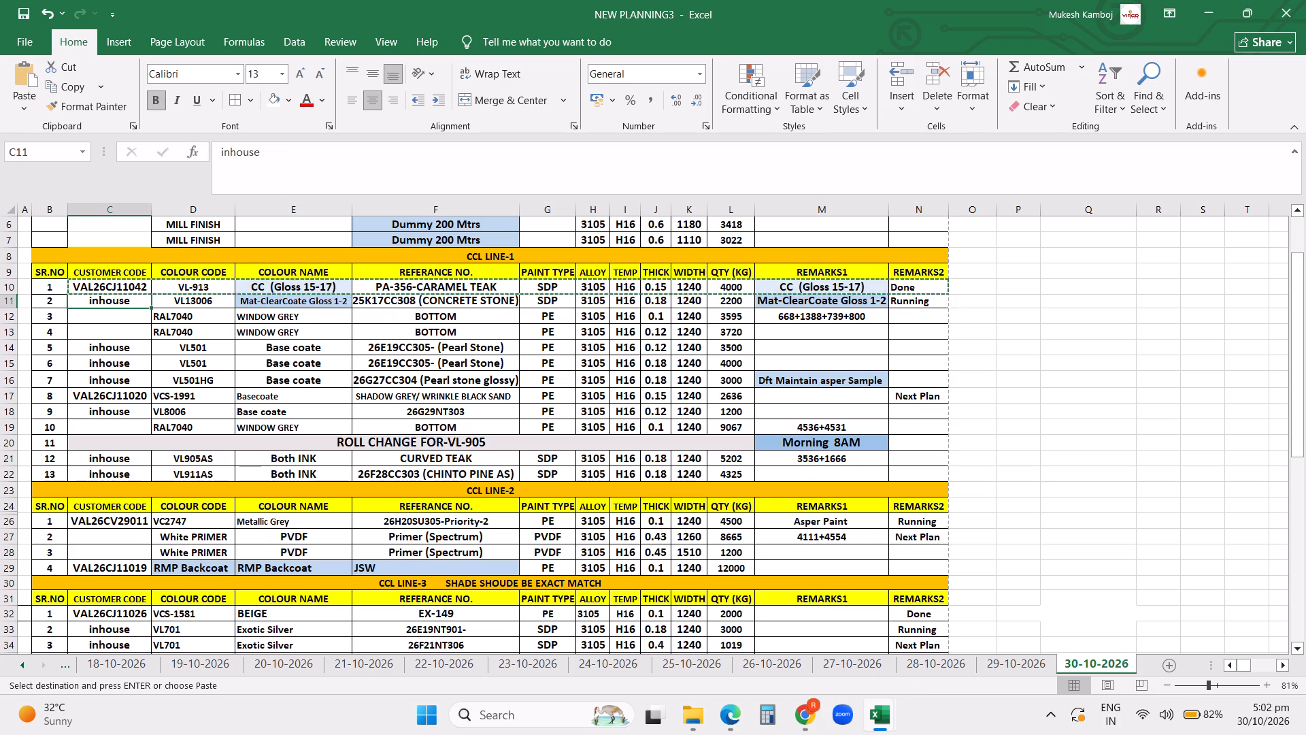
{"action": "key", "text": "Down"}
{"action": "key", "text": "Down"}
{"action": "key", "text": "Down"}
{"action": "key", "text": "Down"}
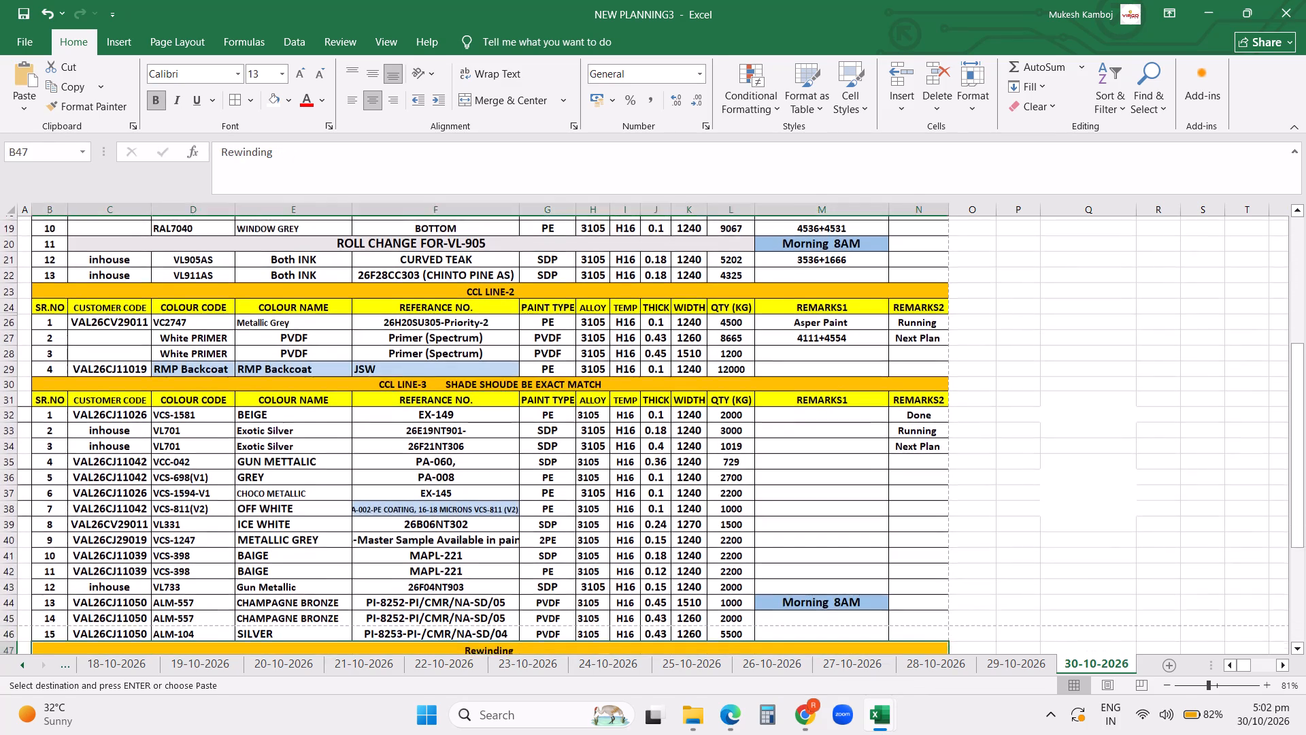
{"action": "key", "text": "Down"}
{"action": "key", "text": "Down"}
{"action": "key", "text": "Down"}
{"action": "key", "text": "Down"}
{"action": "key", "text": "Down"}
{"action": "key", "text": "Down"}
{"action": "key", "text": "Down"}
{"action": "key", "text": "Up"}
{"action": "key", "text": "Up"}
{"action": "key", "text": "Up"}
{"action": "key", "text": "Up"}
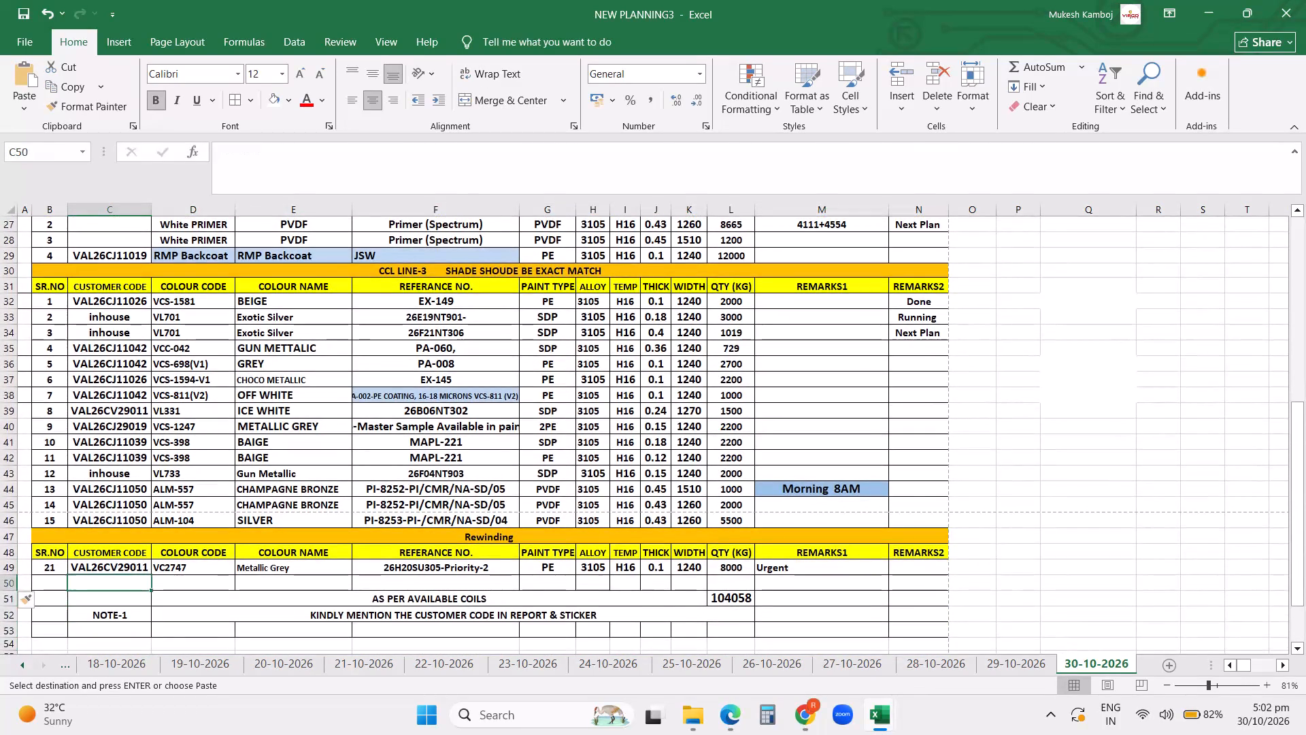
{"action": "key", "text": "ctrl+v"}
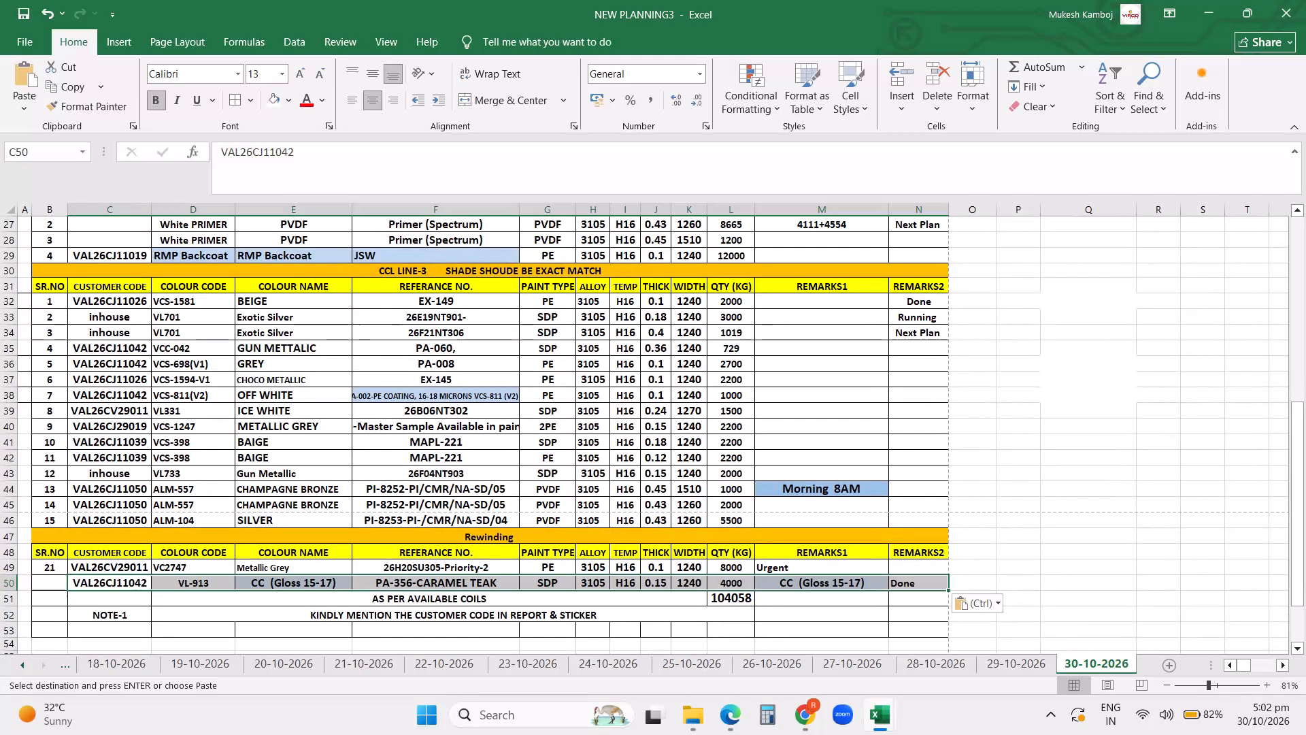
Change the Rewinding Metallic Grey job's serial-number formula to =ROWS($A$49:B49).
{"action": "left_click", "coordinate": [41, 558]}
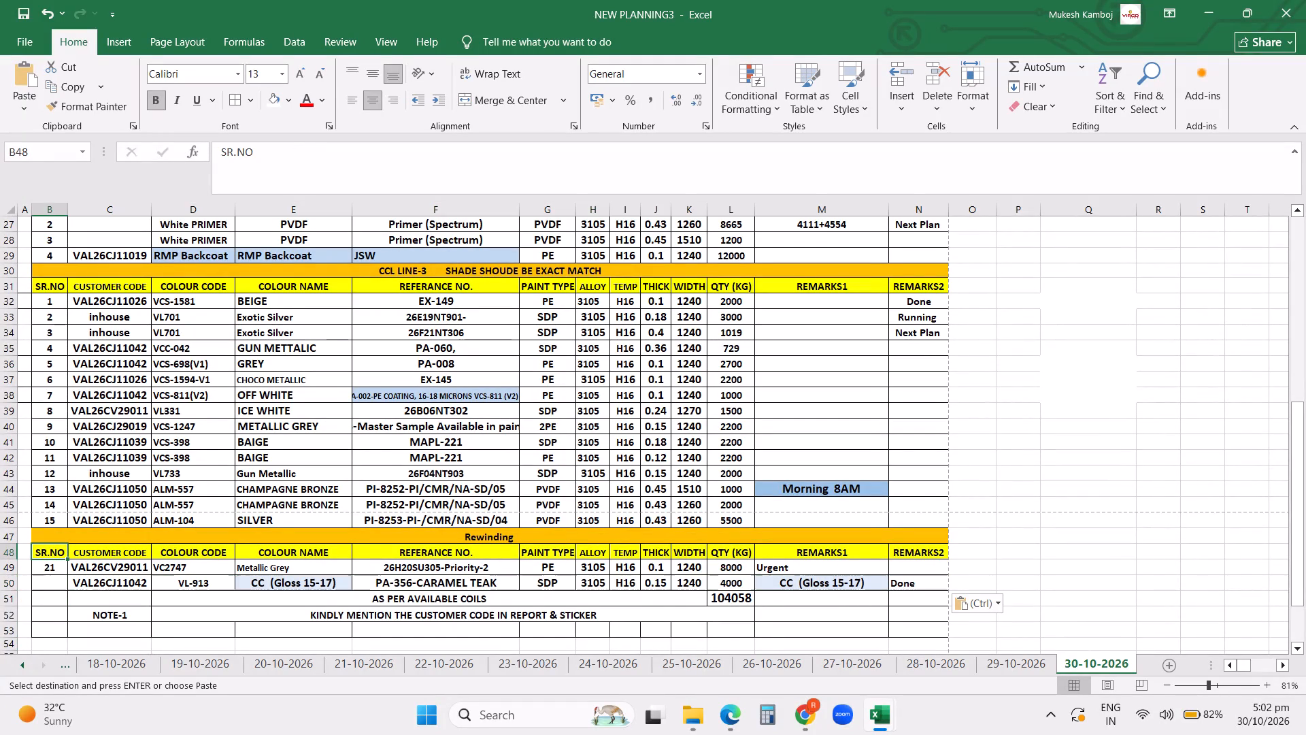
{"action": "left_click", "coordinate": [48, 572]}
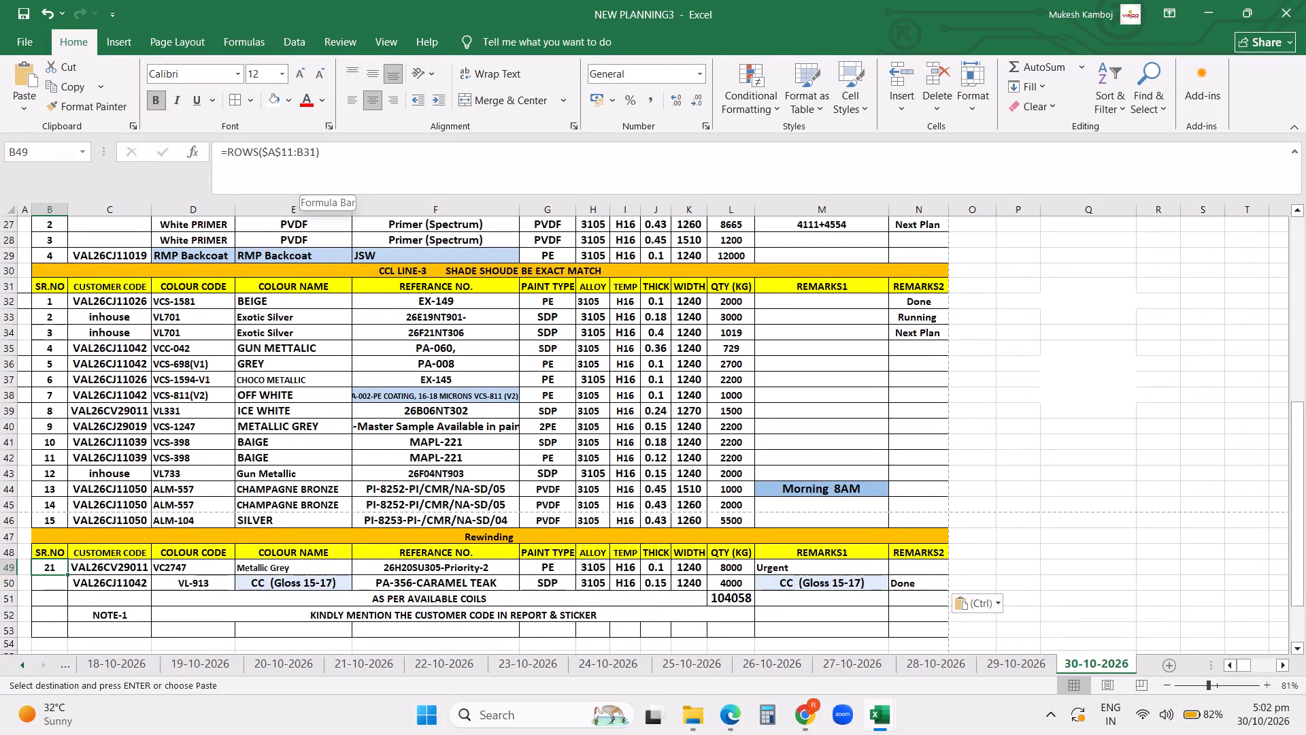
{"action": "left_click", "coordinate": [290, 150]}
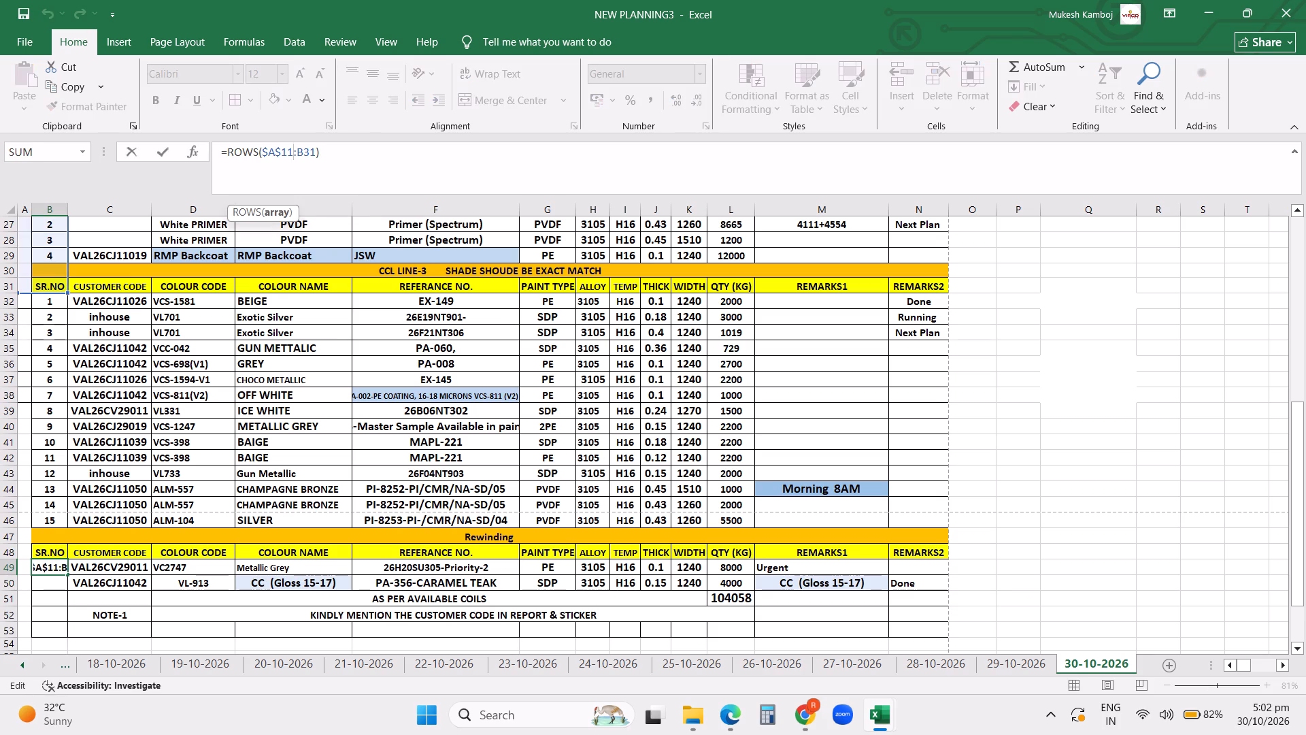
{"action": "key", "text": "BackSpace"}
{"action": "key", "text": "BackSpace"}
{"action": "type", "text": "47"}
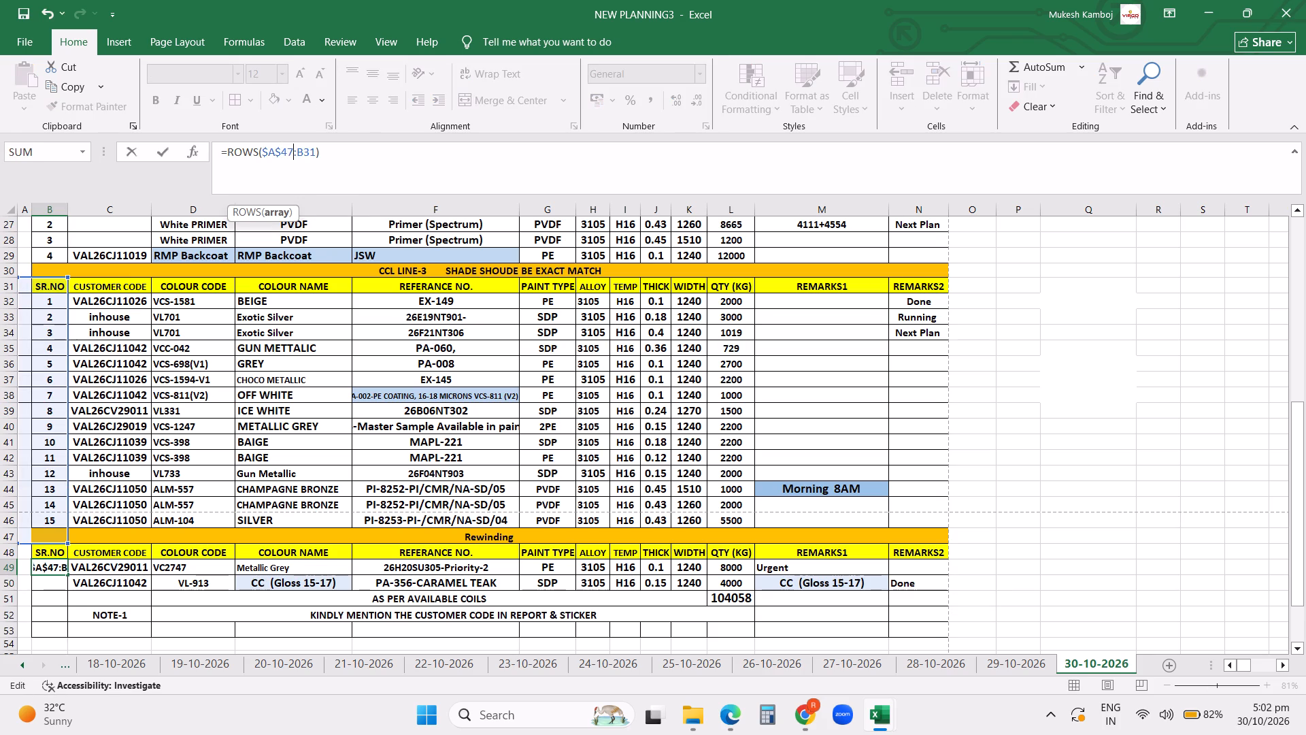
{"action": "left_click", "coordinate": [290, 150]}
{"action": "key", "text": "BackSpace"}
{"action": "key", "text": "BackSpace"}
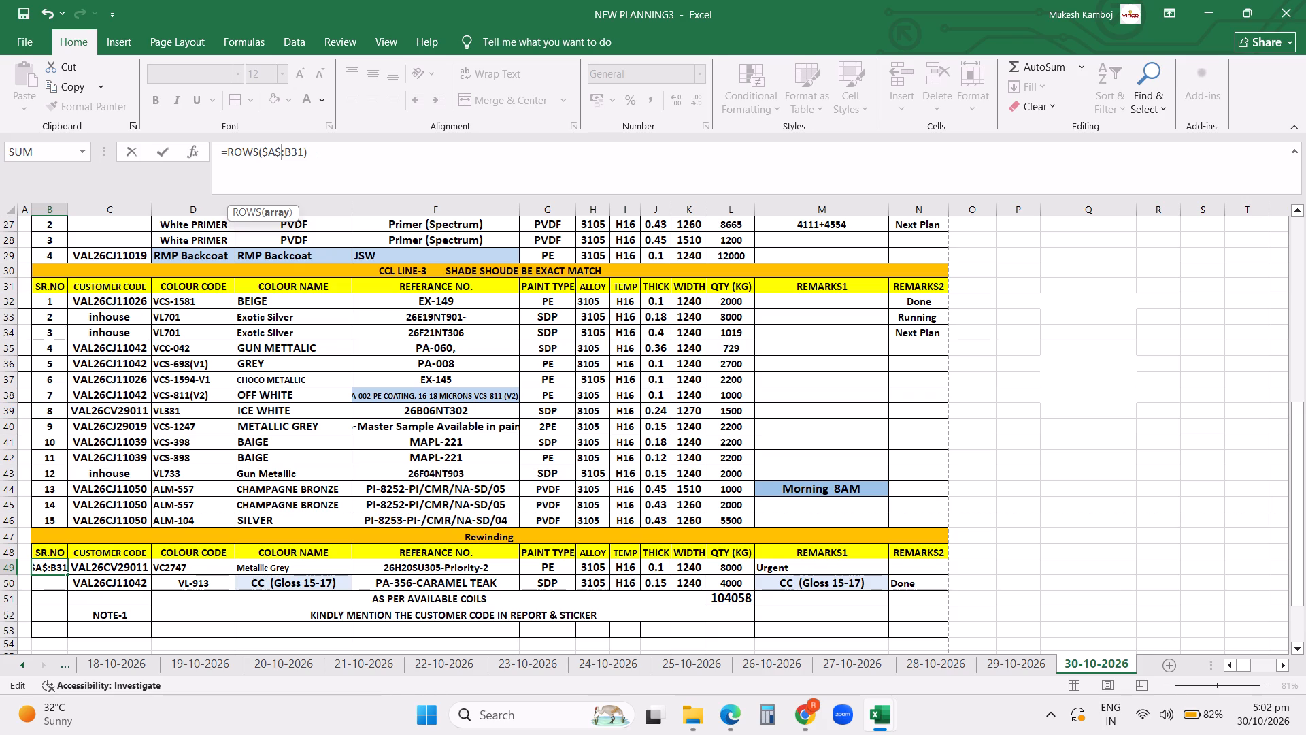
{"action": "type", "text": "49"}
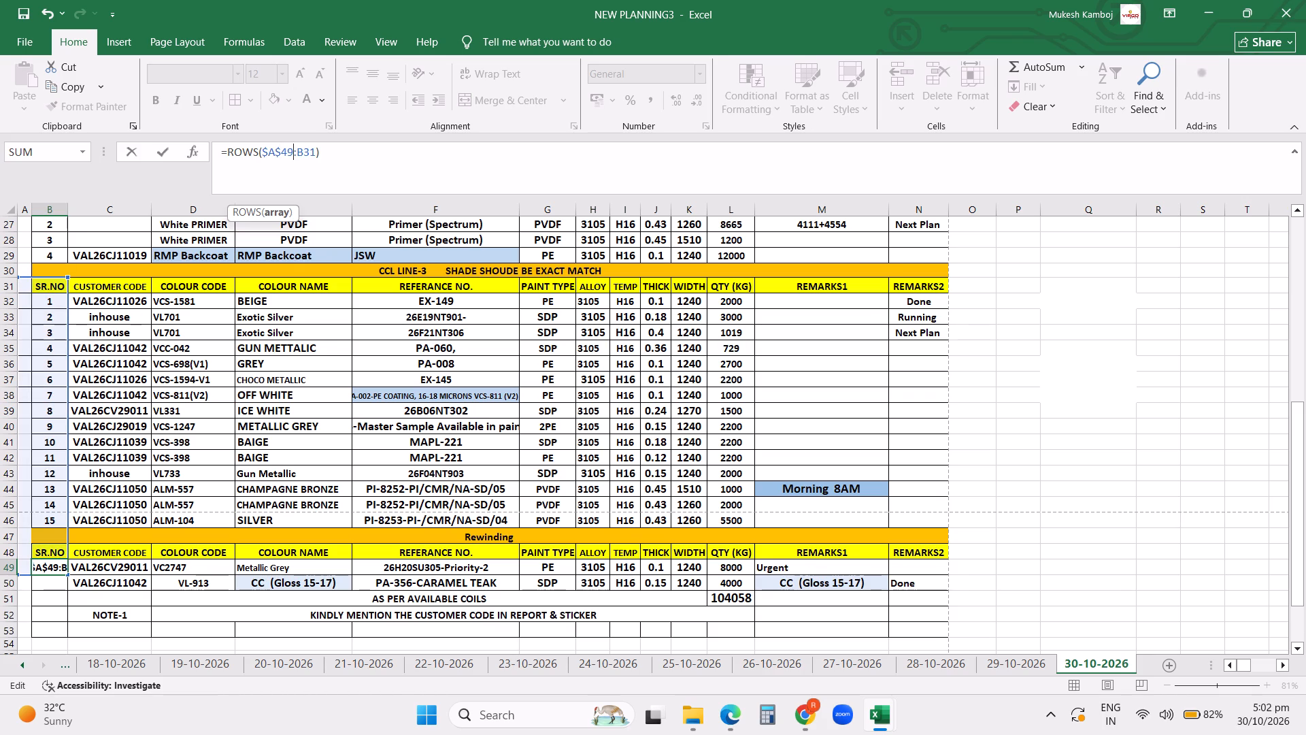
{"action": "key", "text": "Right"}
{"action": "key", "text": "Right"}
{"action": "key", "text": "Right"}
{"action": "key", "text": "Right"}
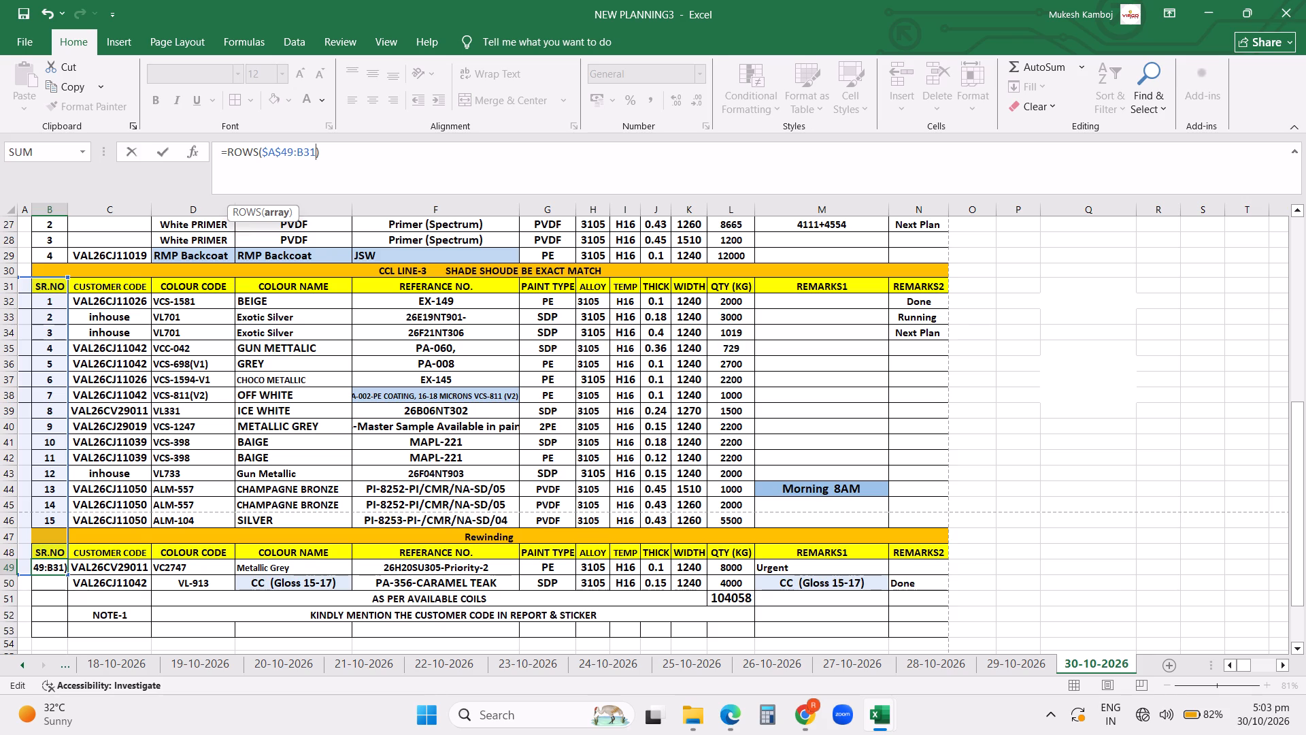
{"action": "key", "text": "BackSpace"}
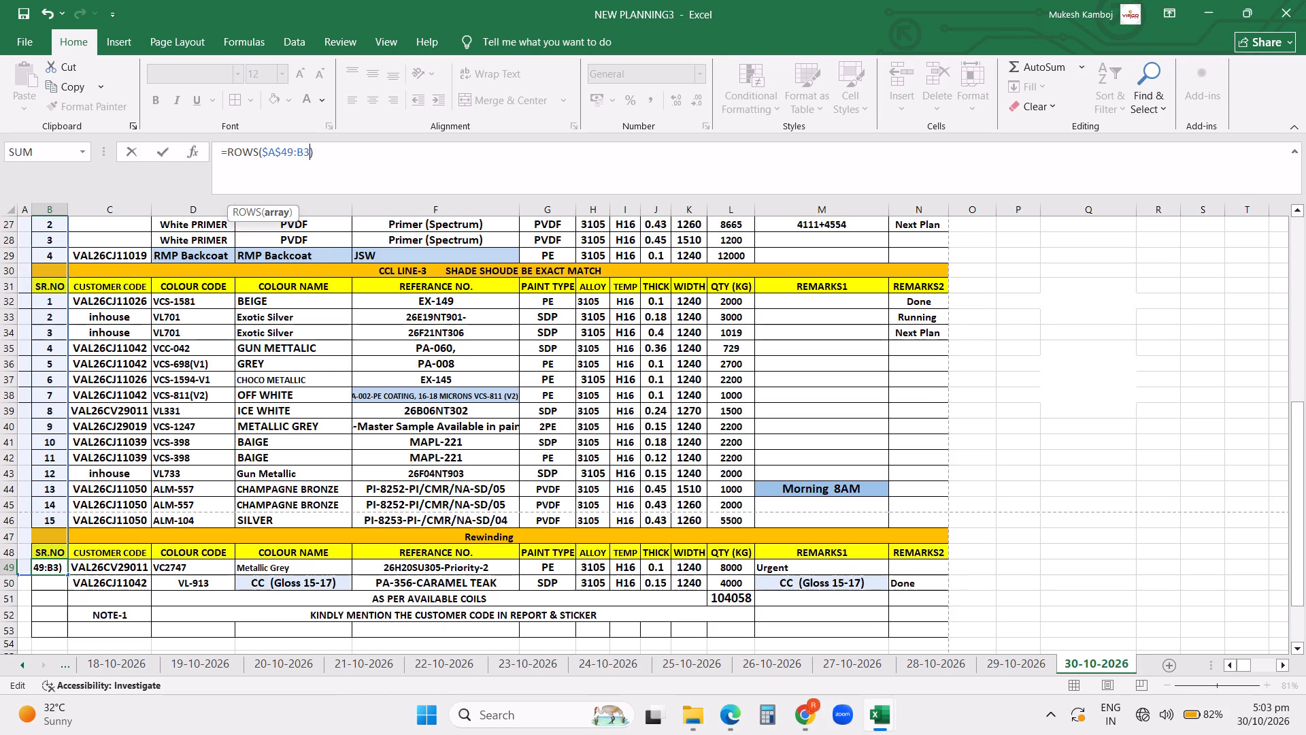
{"action": "key", "text": "BackSpace"}
{"action": "type", "text": "49"}
{"action": "key", "text": "Return"}
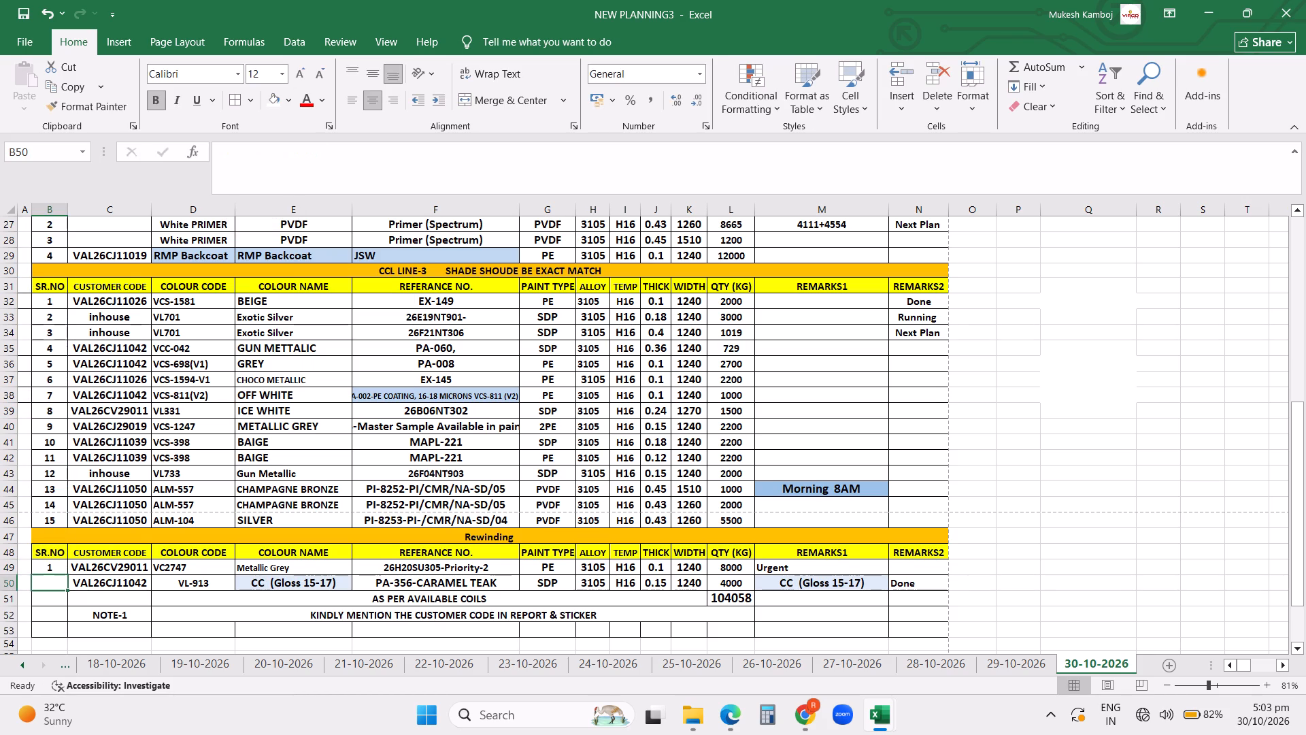
Fill the serial-number formula from the Metallic Grey job down to the VL-913 job in the Rewinding section.
{"action": "left_click", "coordinate": [42, 563]}
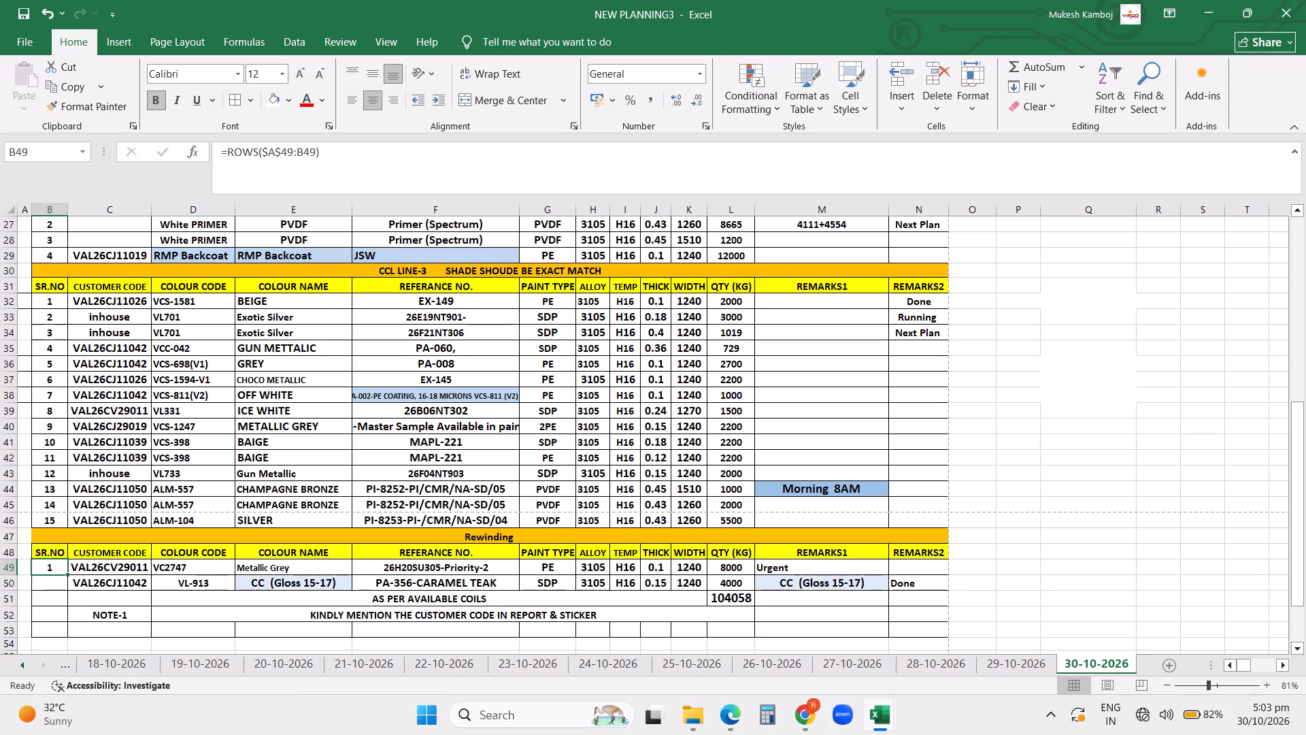
{"action": "left_click_drag", "start_coordinate": [65, 571], "coordinate": [63, 589]}
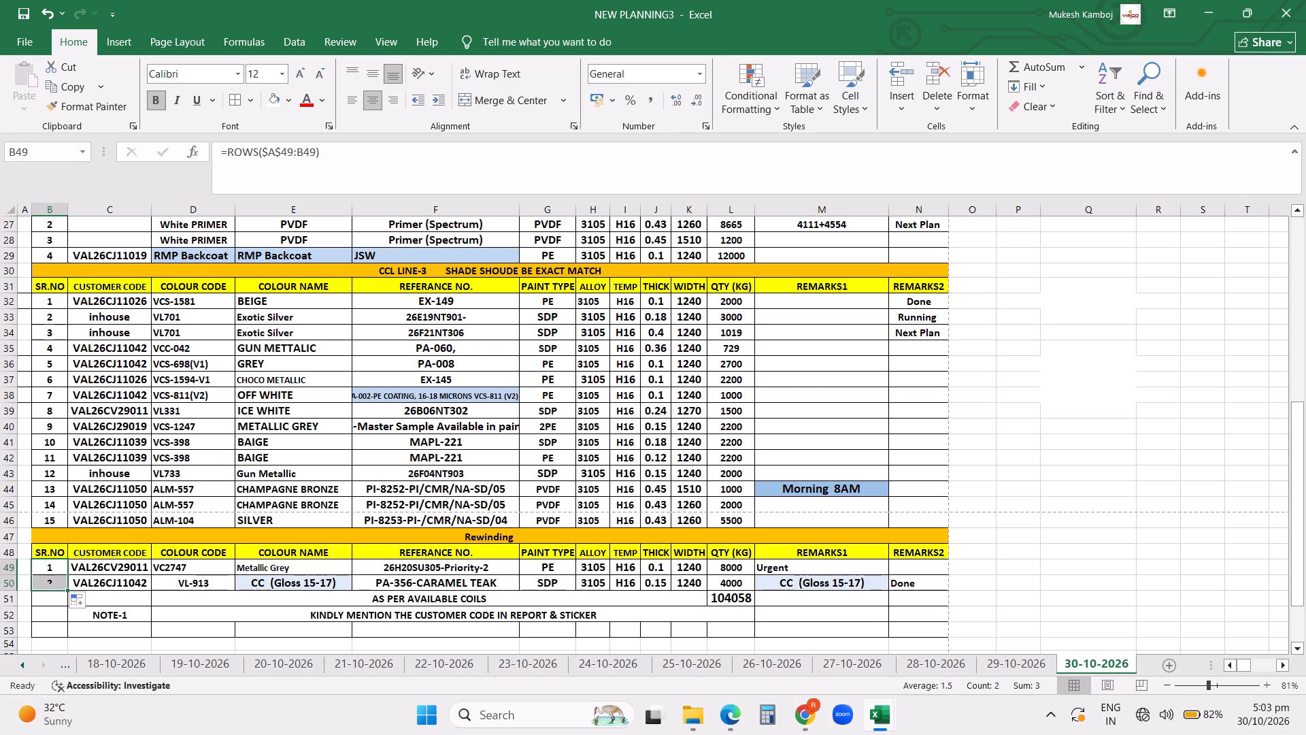
{"action": "left_click", "coordinate": [196, 603]}
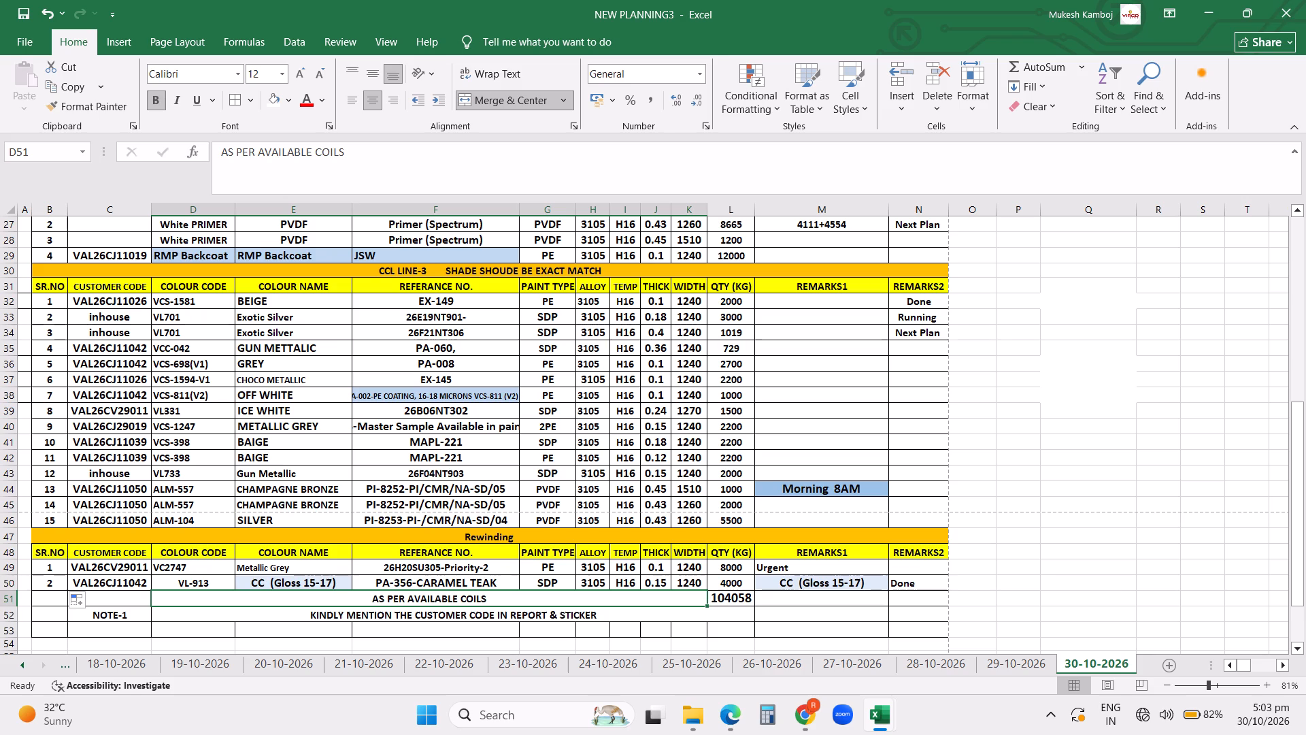
Clear the "Done" status from the Rewinding VL-913 job's REMARKS2 cell.
{"action": "left_click", "coordinate": [921, 578]}
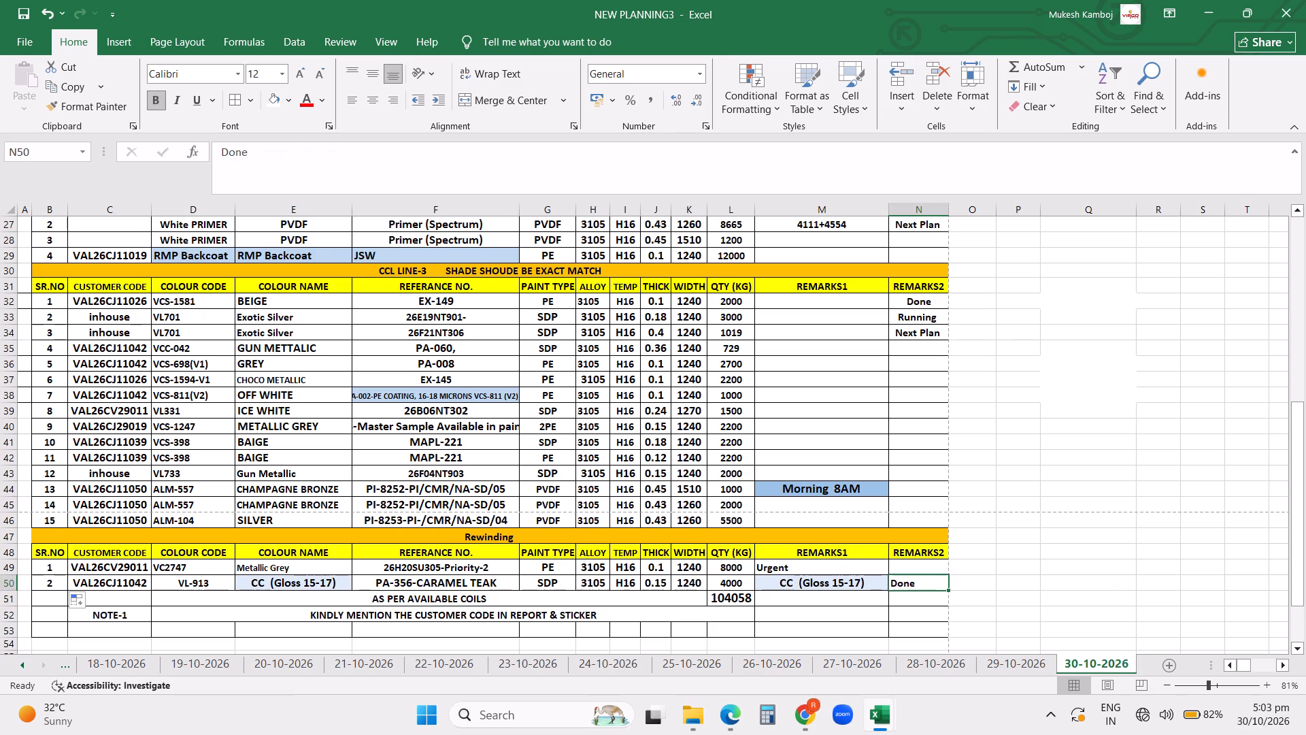
{"action": "key", "text": "Delete"}
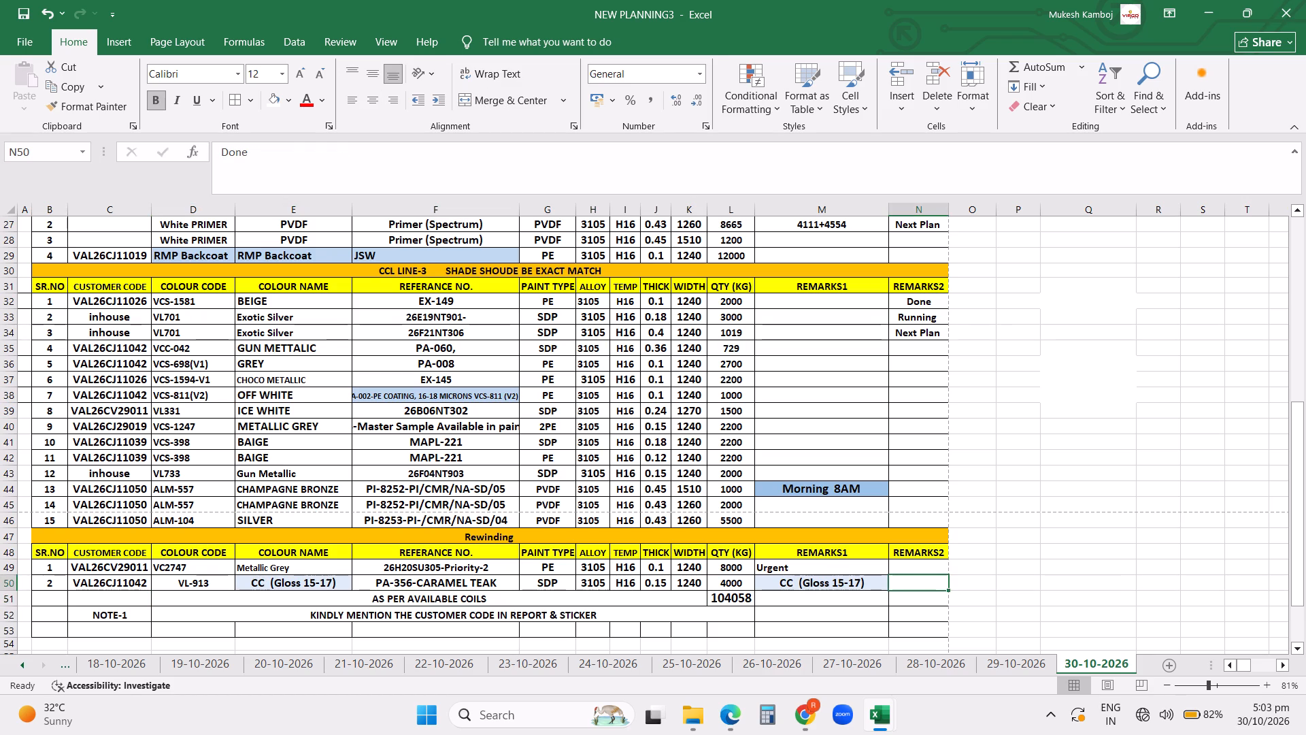
Apply the empty REMARKS2 cell's formatting to the Rewinding VL-913 job's REMARKS1 cell and clear its "CC (Gloss 15-17)" text.
{"action": "left_click", "coordinate": [76, 113]}
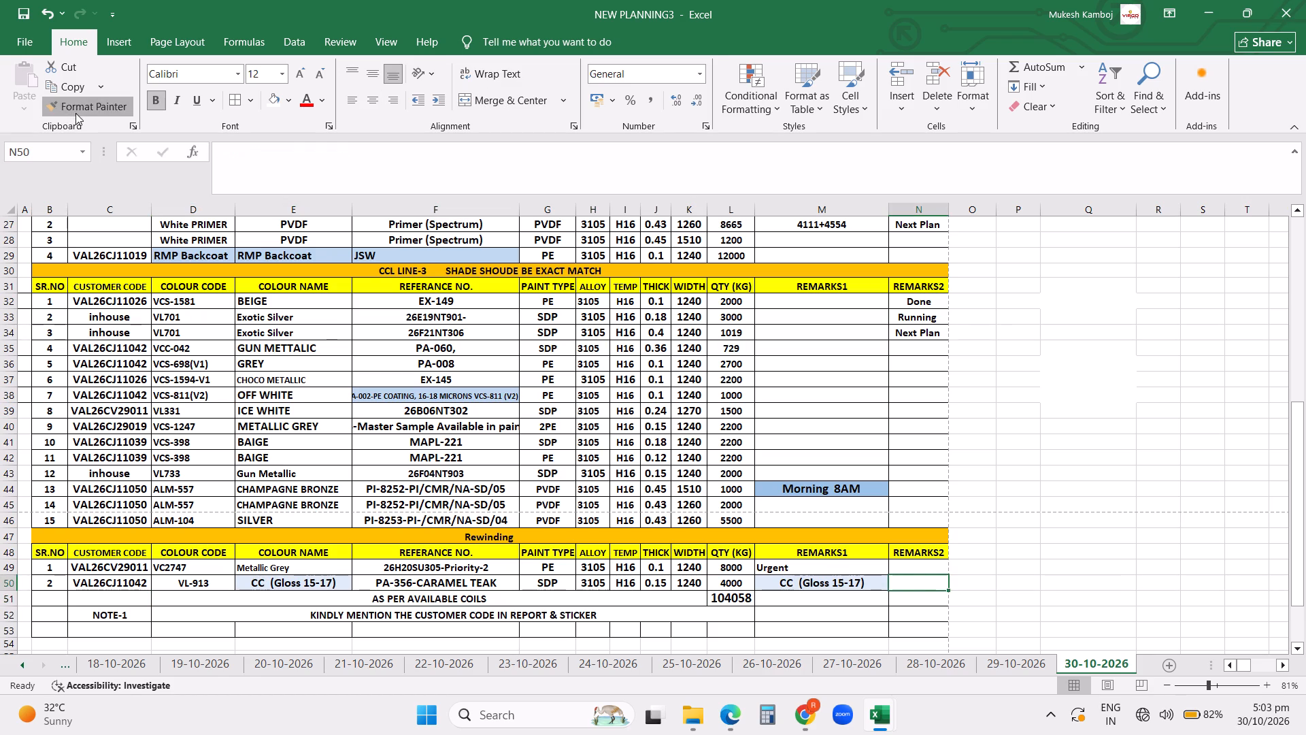
{"action": "left_click", "coordinate": [785, 588]}
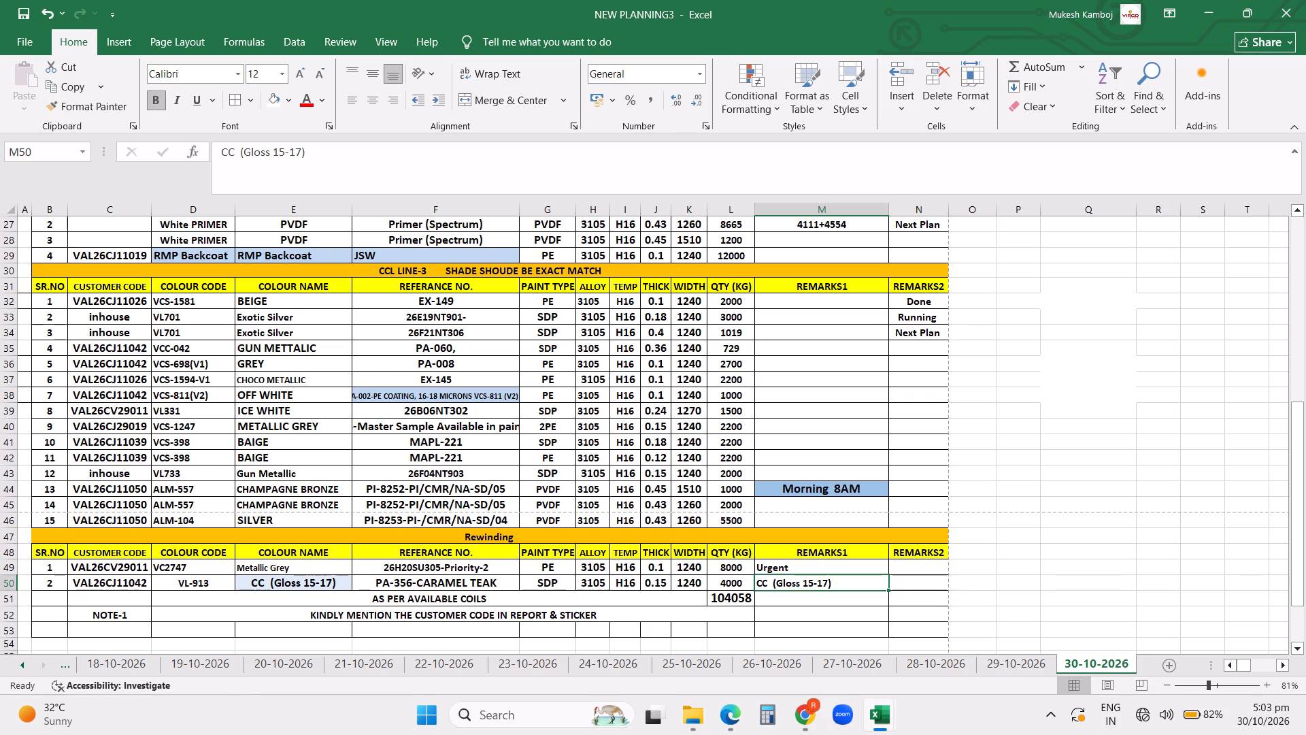
{"action": "key", "text": "Delete"}
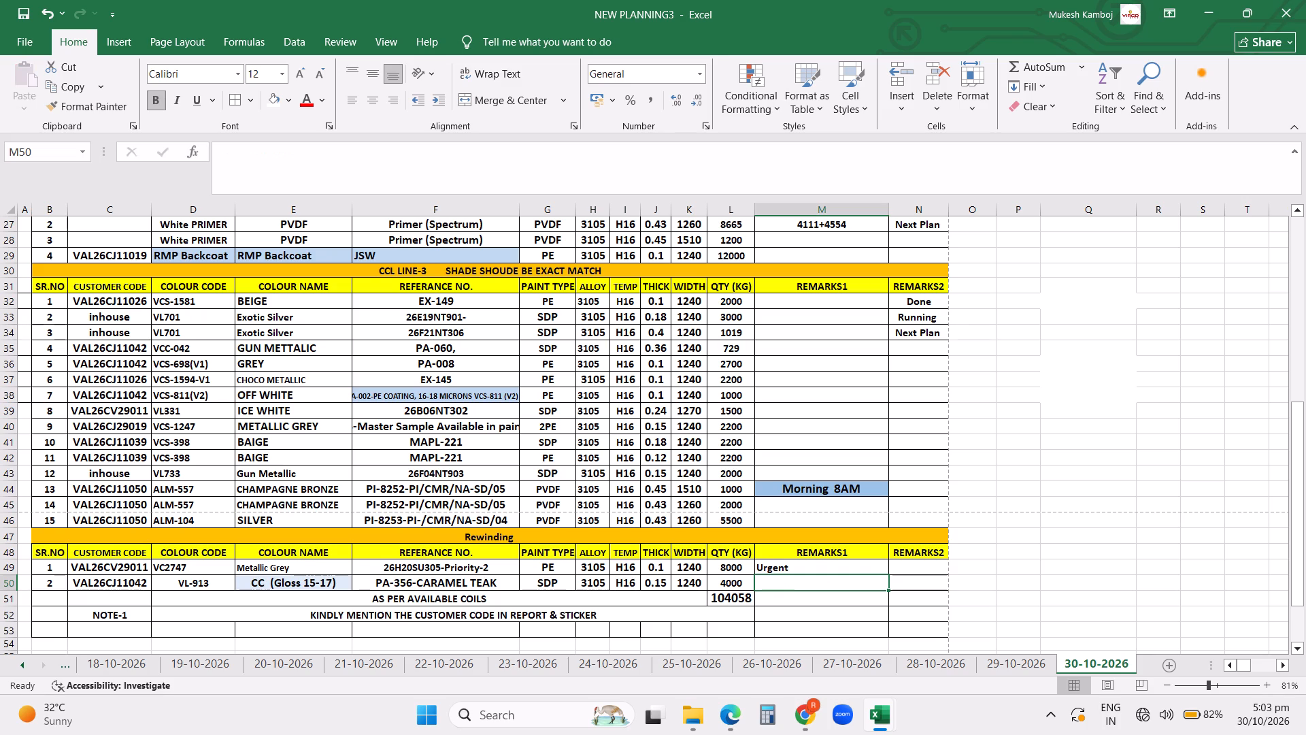
{"action": "left_click", "coordinate": [785, 588]}
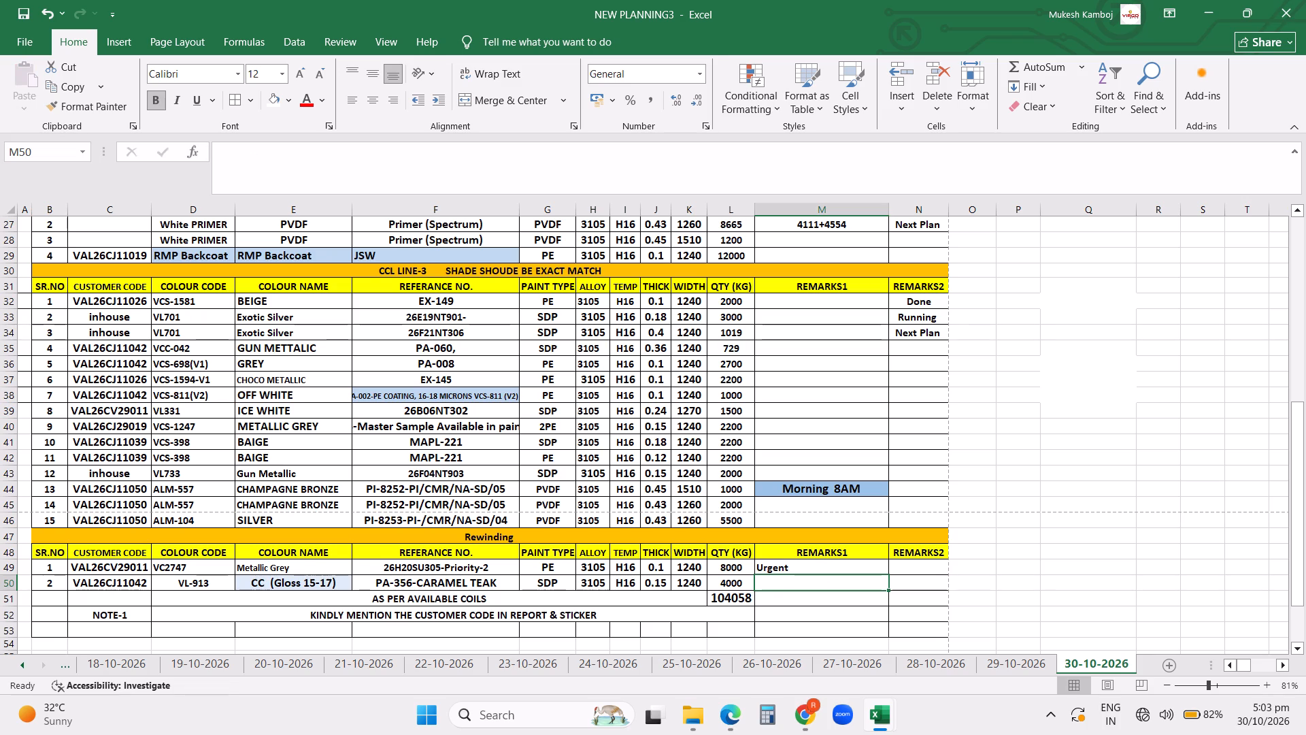
{"action": "left_click", "coordinate": [785, 588]}
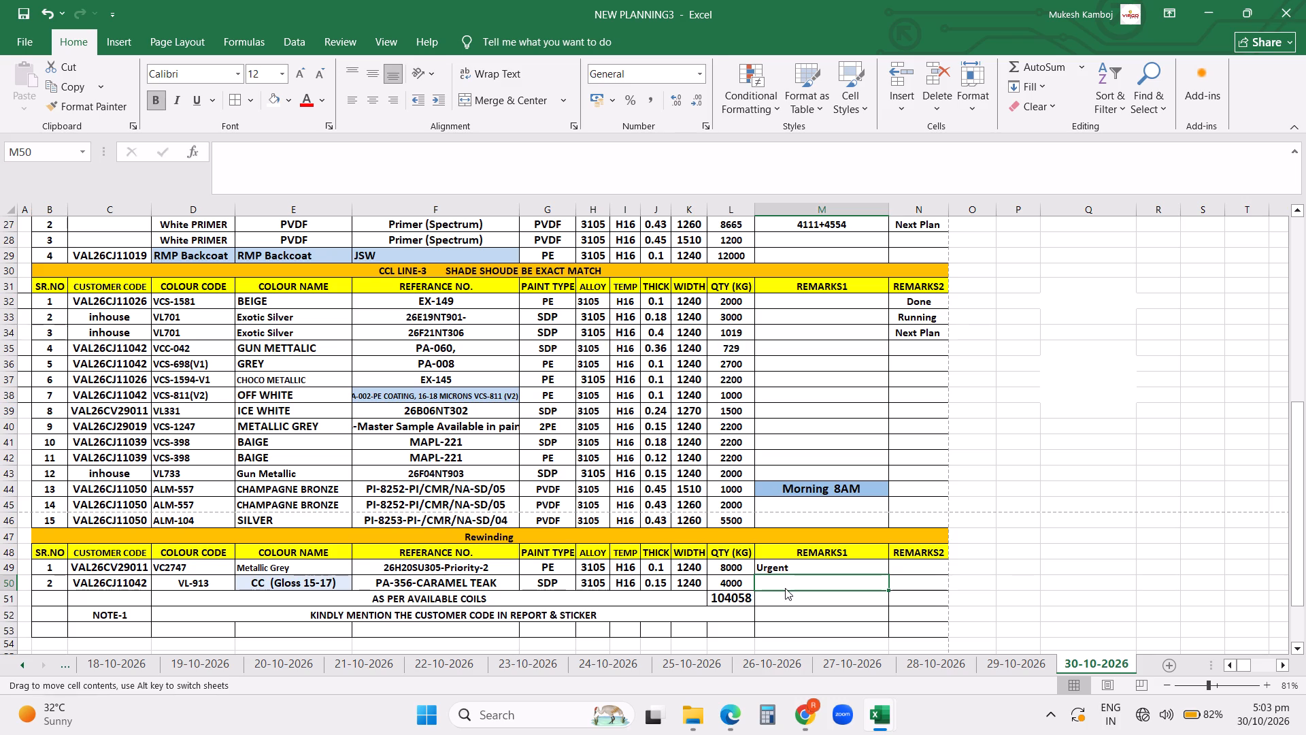
Copy the "Urgent" remark from the Rewinding Metallic Grey job into the VL-913 job's REMARKS1 cell.
{"action": "key", "text": "Up"}
{"action": "key", "text": "ctrl+c"}
{"action": "left_click", "coordinate": [785, 588], "text": "ctrl"}
{"action": "key", "text": "Down"}
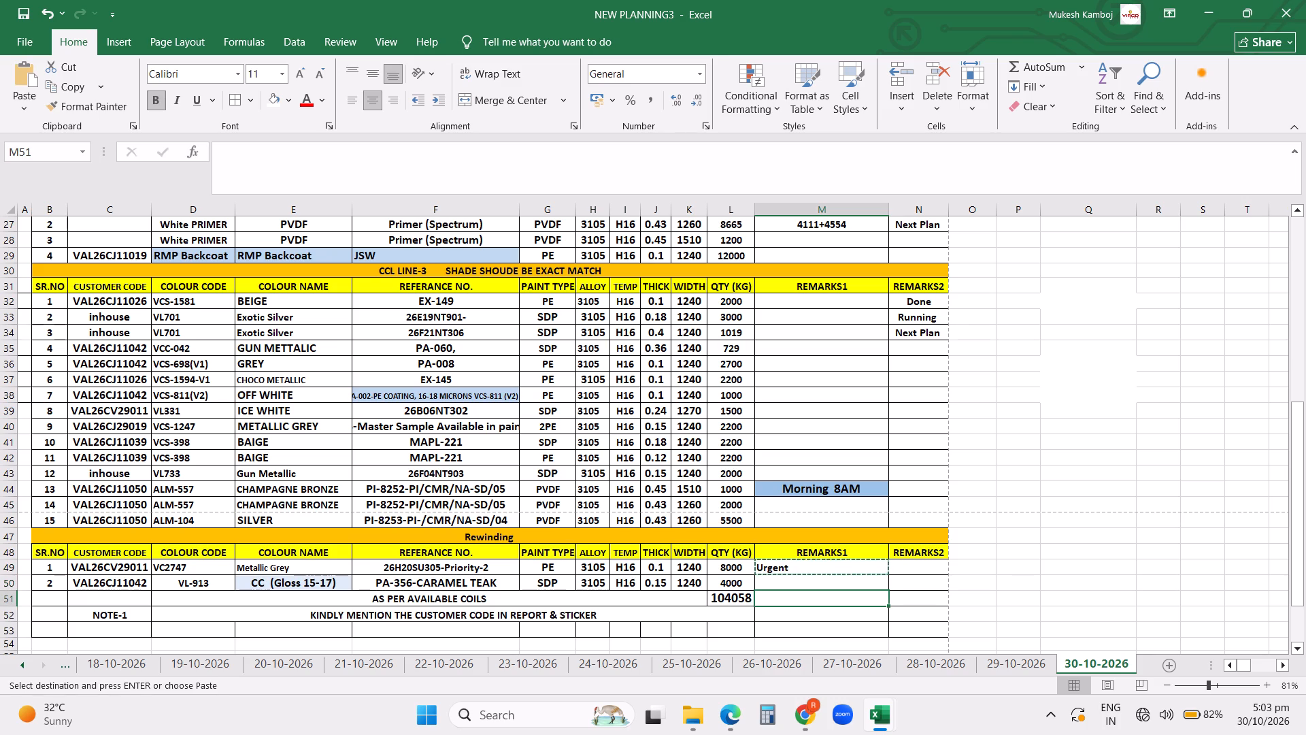
{"action": "key", "text": "Up"}
{"action": "key", "text": "Return"}
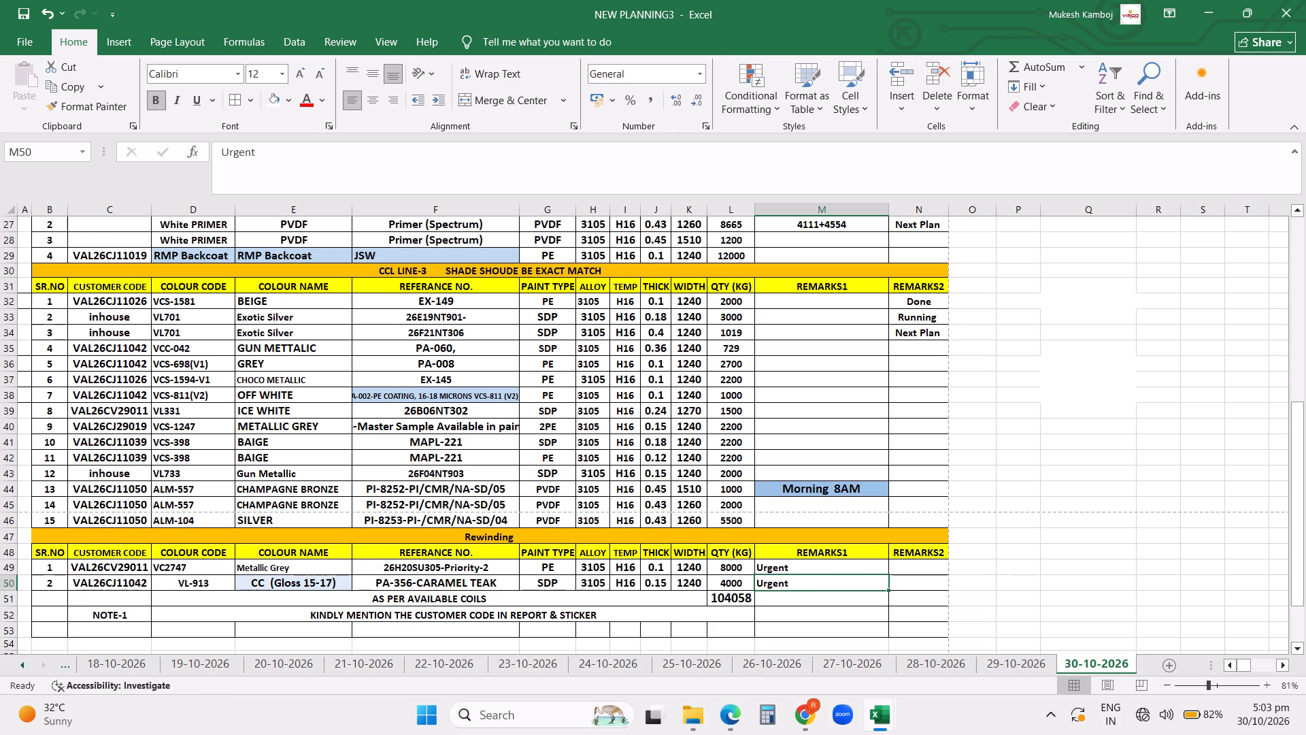
Insert two blank rows directly below the VL-913 job in the Rewinding section.
{"action": "left_click", "coordinate": [6, 600]}
{"action": "key", "text": "ctrl+shift+equal"}
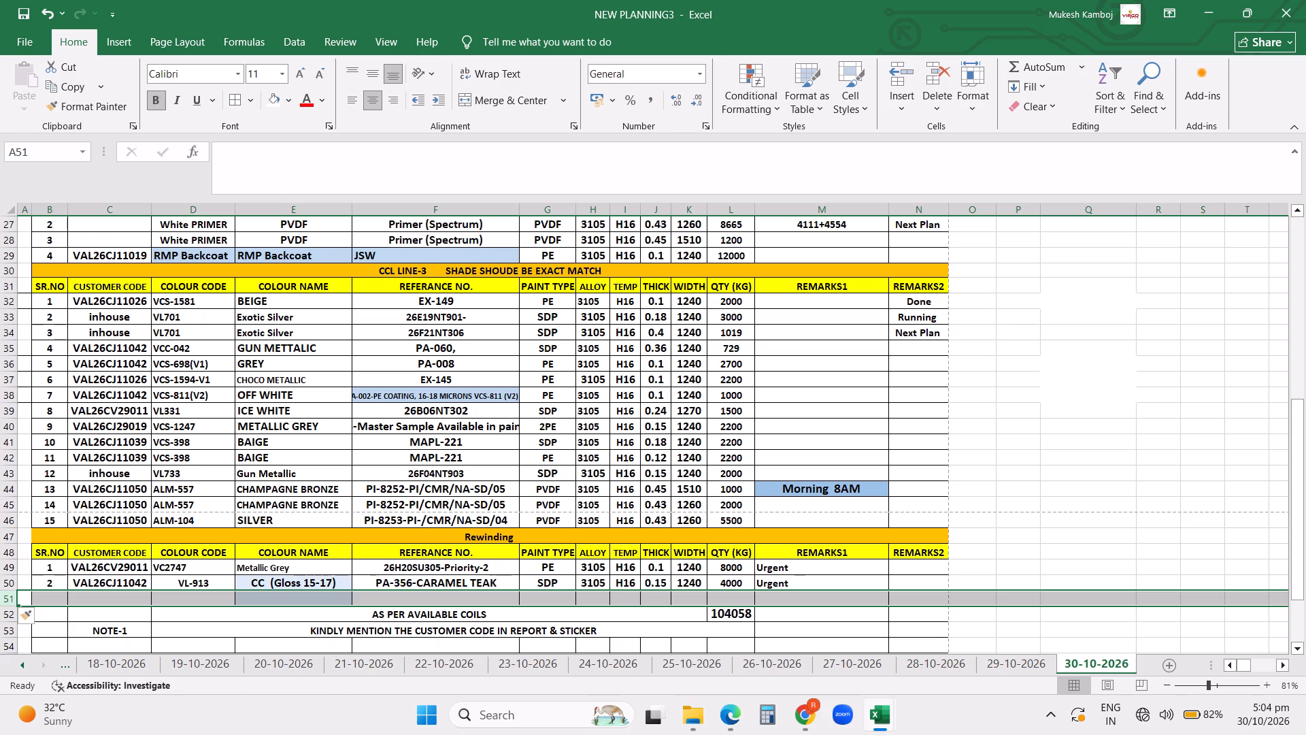
{"action": "key", "text": "ctrl+shift+equal"}
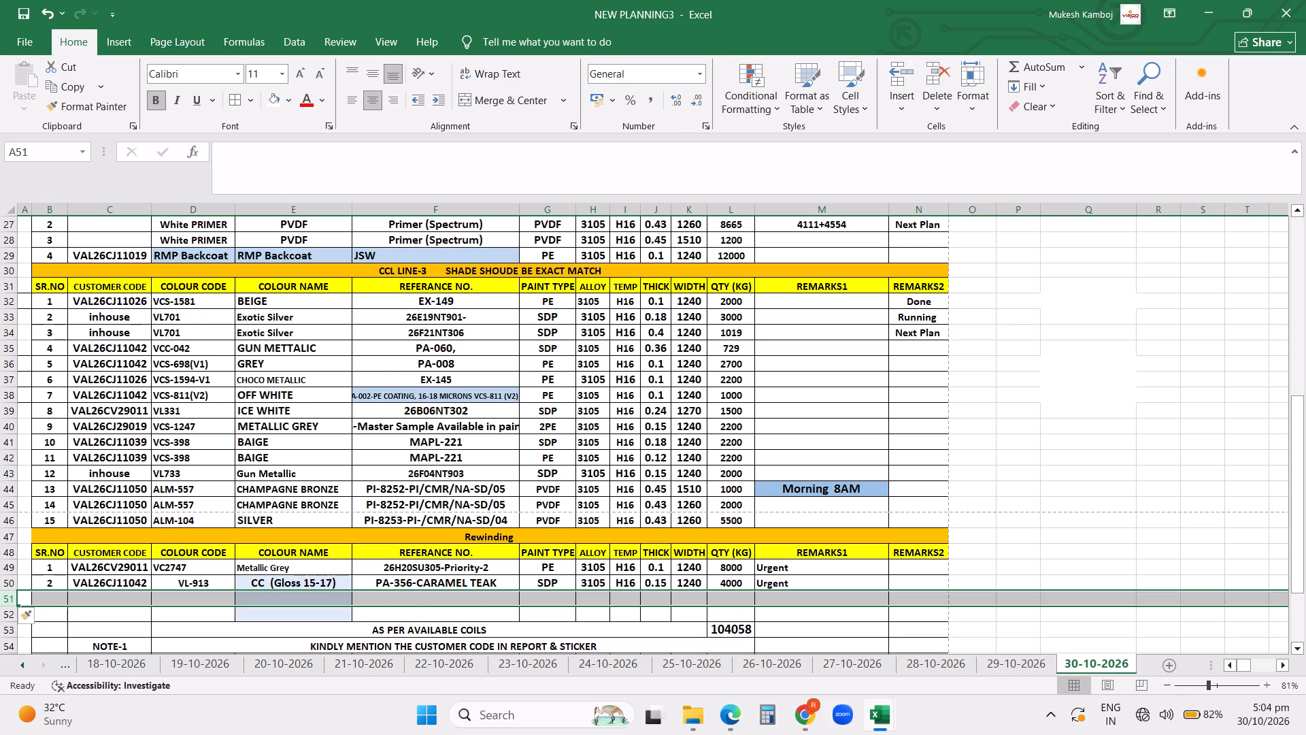
Copy the two inhouse VL701 Exotic Silver jobs, customer code through quantity, from CCL LINE-3 into the blank Rewinding rows.
{"action": "left_click_drag", "start_coordinate": [128, 317], "coordinate": [482, 313]}
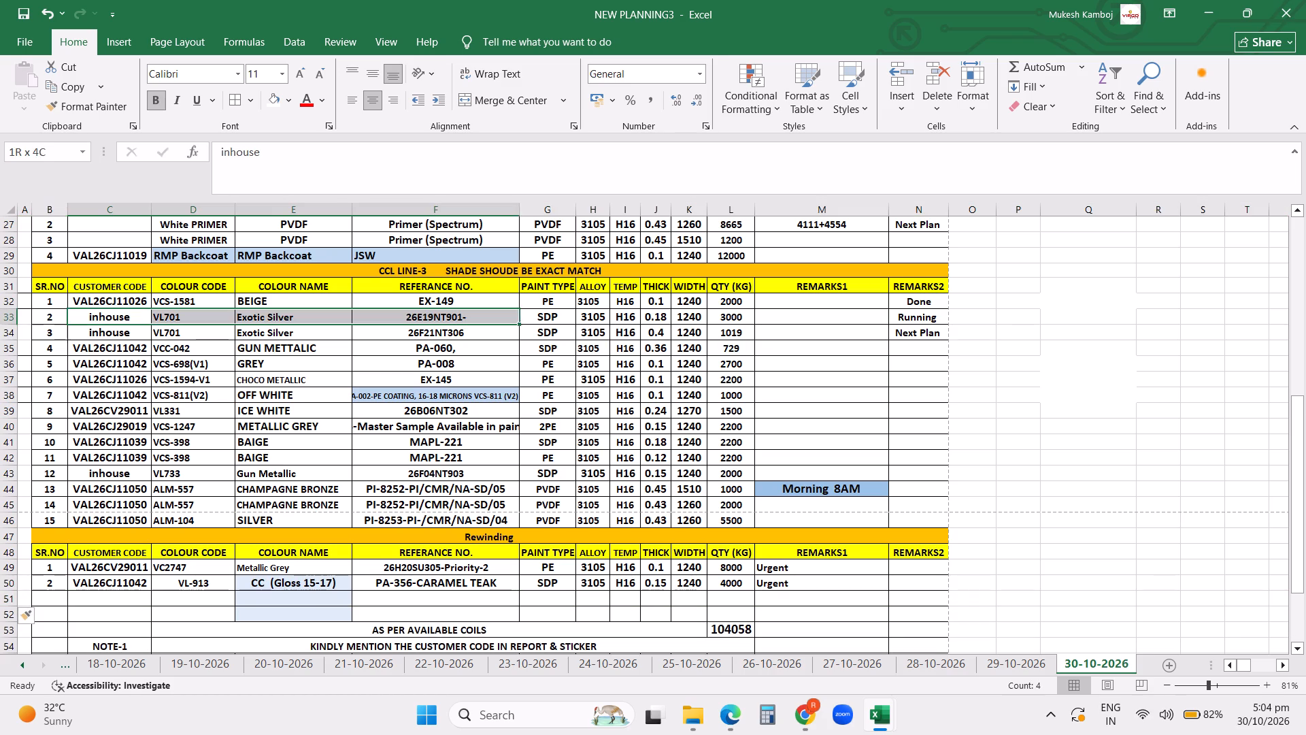
{"action": "left_click_drag", "start_coordinate": [482, 313], "coordinate": [739, 330]}
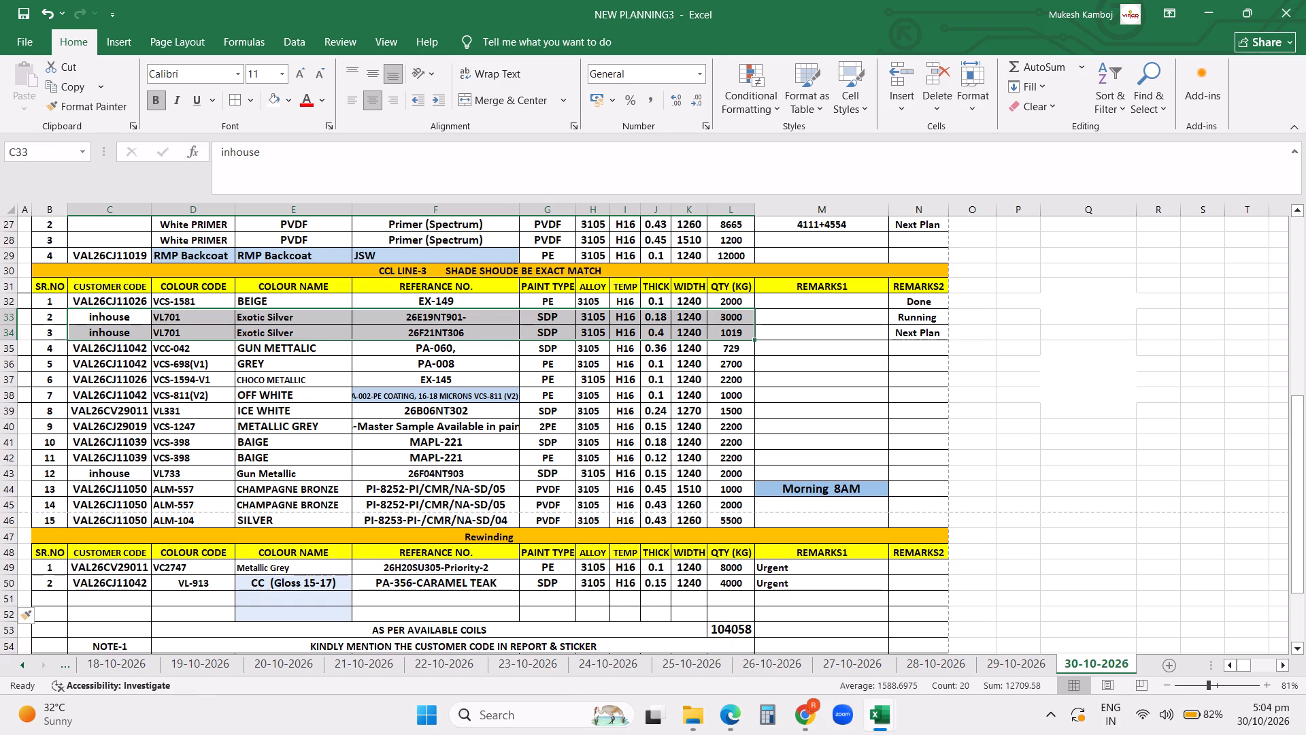
{"action": "key", "text": "ctrl+c"}
{"action": "left_click", "coordinate": [110, 595]}
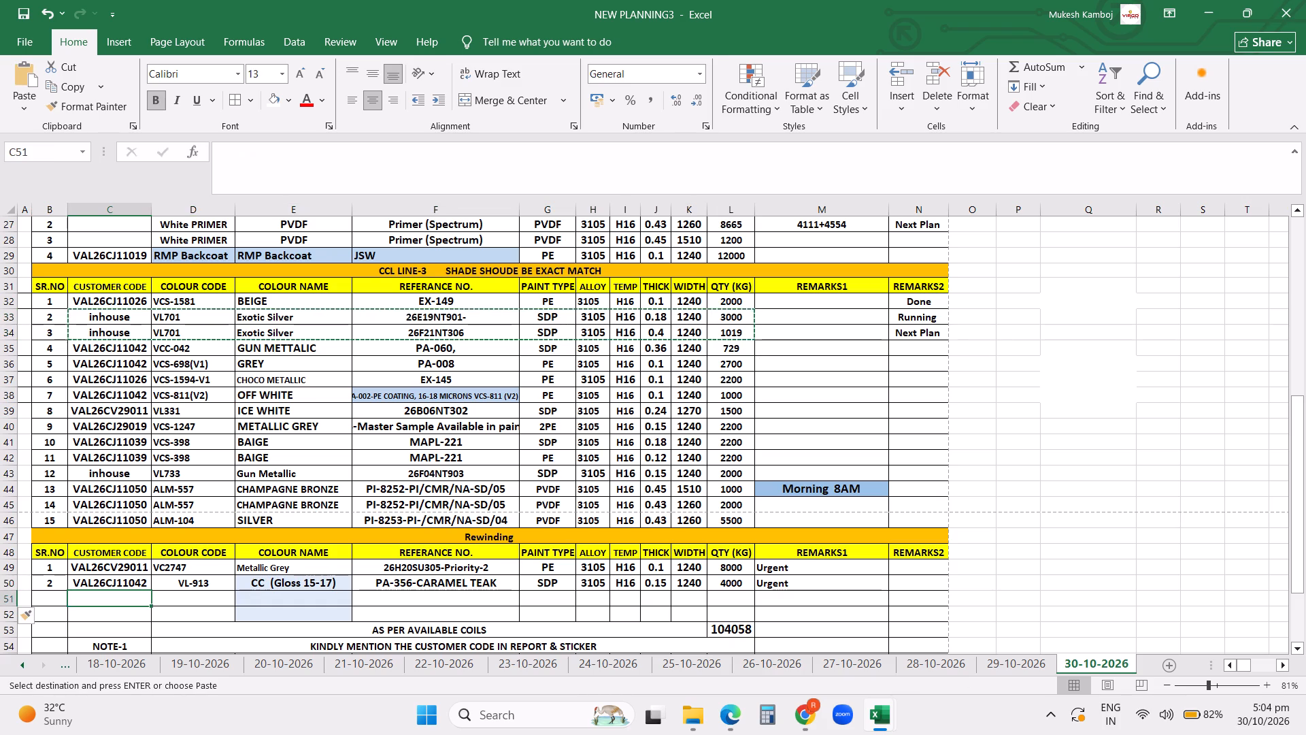
{"action": "key", "text": "ctrl+v"}
Select the serial-number formula cell of the Metallic Grey job in the Rewinding section.
{"action": "left_click", "coordinate": [56, 570]}
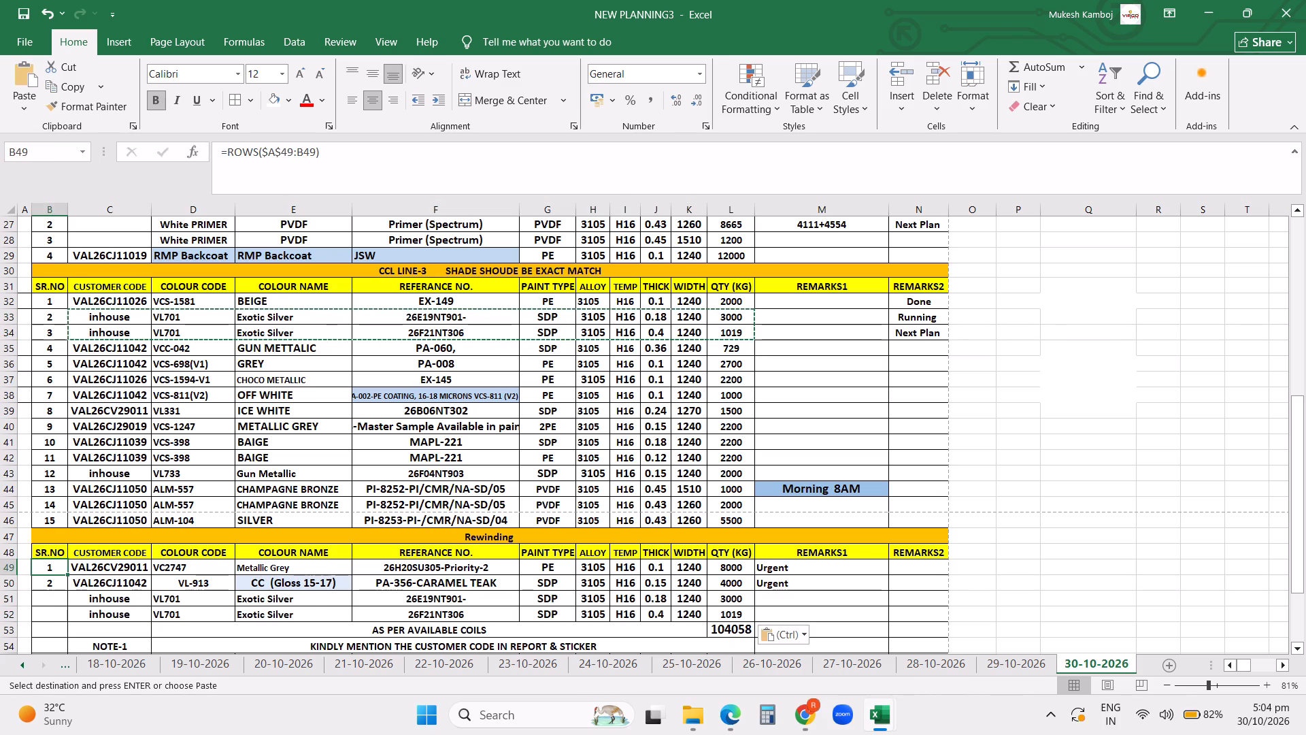
Fill the serial-number formula down from the Metallic Grey job through both inhouse VL701 Exotic Silver rows in the Rewinding section.
{"action": "left_click_drag", "start_coordinate": [69, 576], "coordinate": [63, 610]}
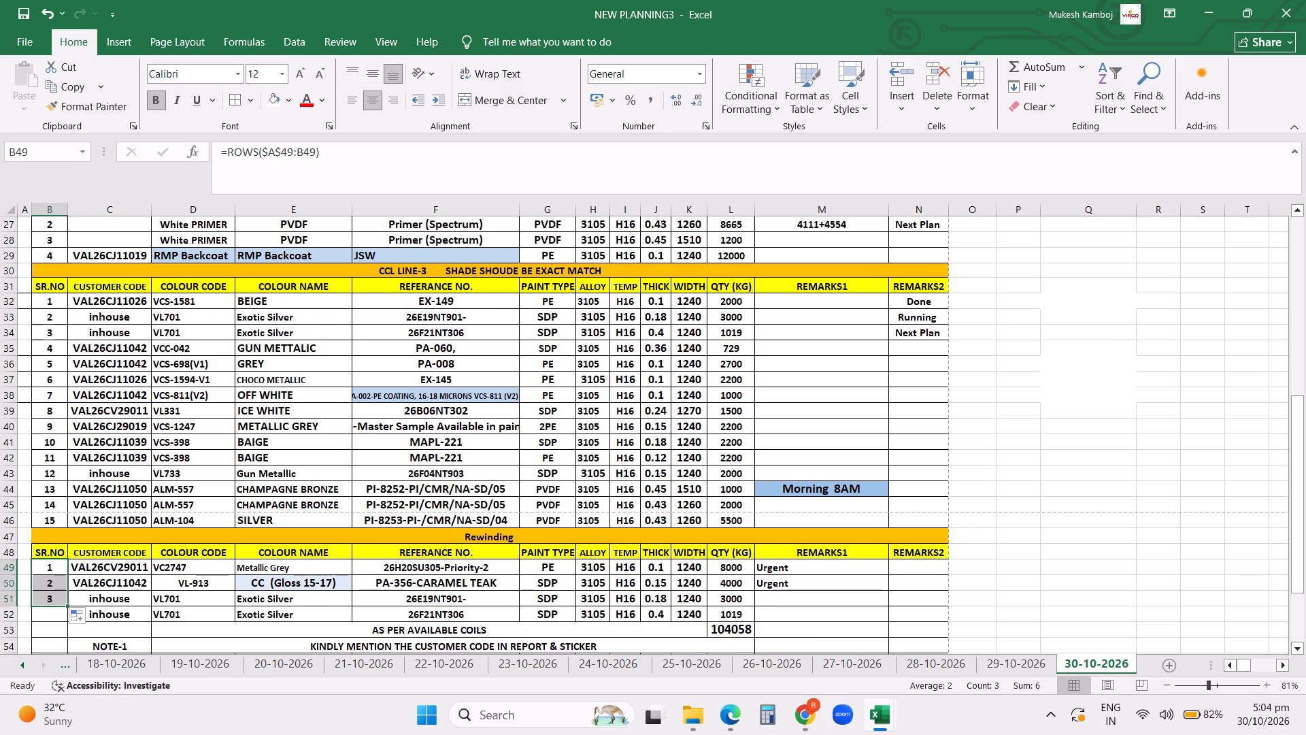
{"action": "left_click_drag", "start_coordinate": [67, 607], "coordinate": [66, 614]}
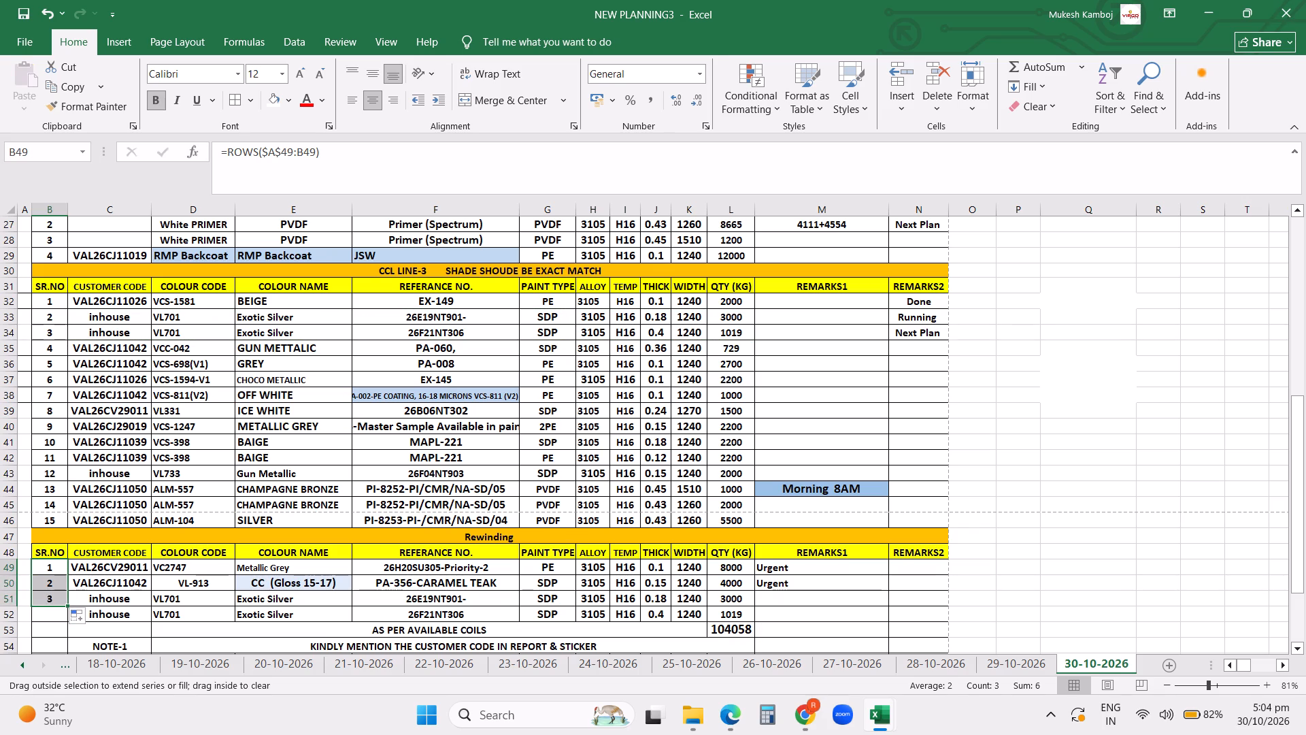
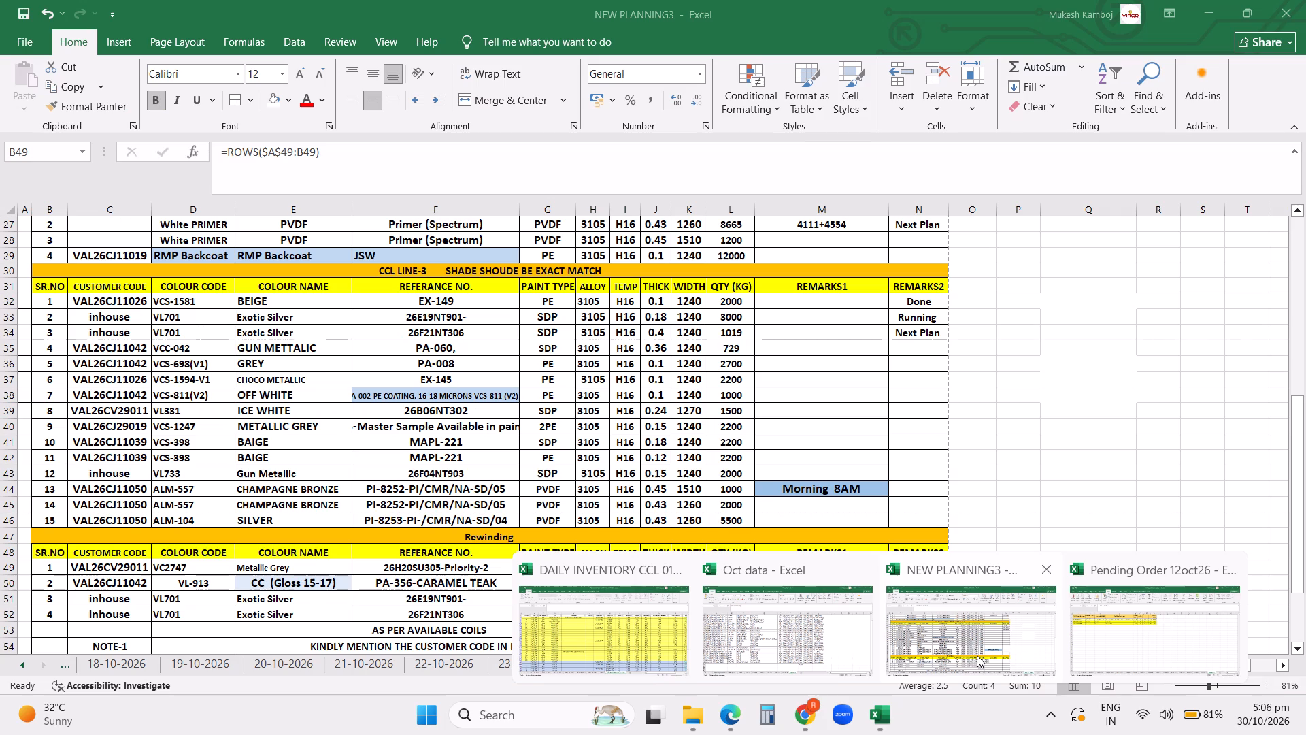
{"action": "left_click", "coordinate": [968, 649]}
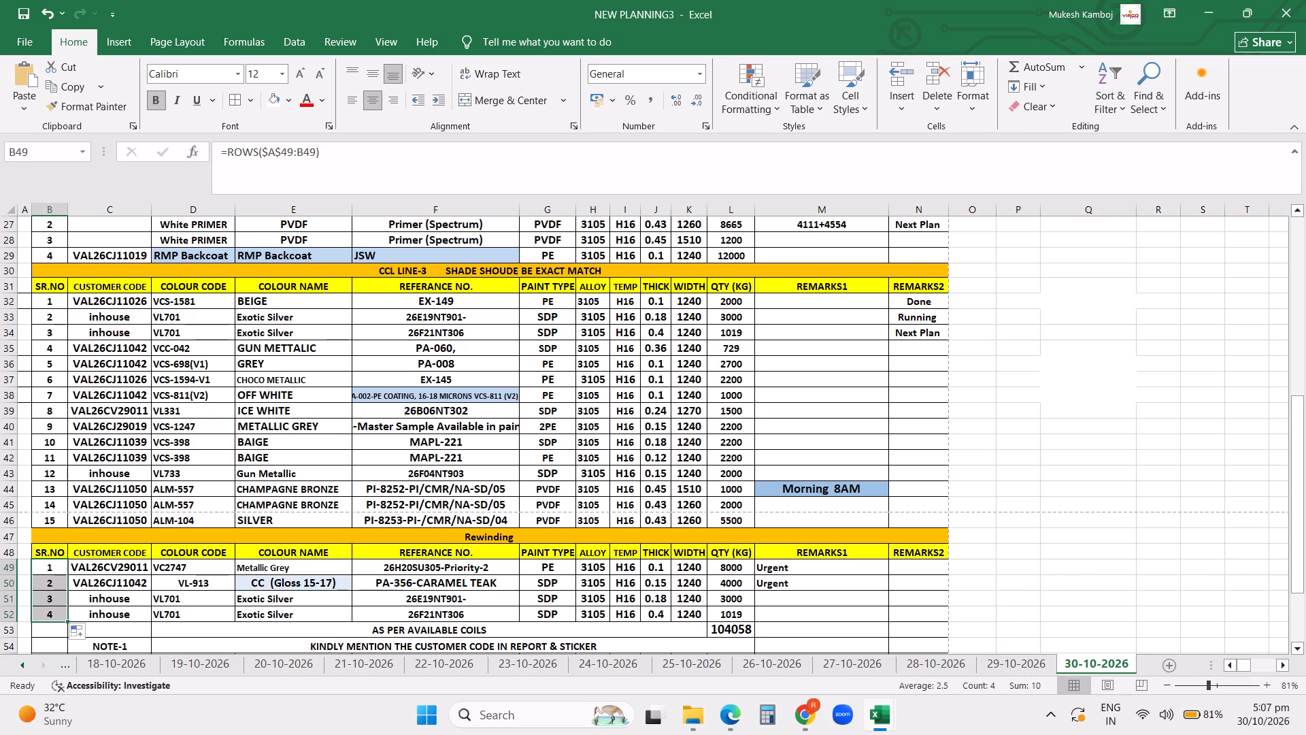
Review the 30-10-2026 plan from the Rewinding jobs back up through CCL LINE-3, LINE-2 and LINE-1 to the MILL FINISH rows.
{"action": "key", "text": "Up"}
{"action": "key", "text": "Up"}
{"action": "key", "text": "Up"}
{"action": "key", "text": "Up"}
{"action": "key", "text": "Up"}
{"action": "key", "text": "Up"}
{"action": "key", "text": "Up"}
{"action": "key", "text": "Up"}
{"action": "key", "text": "Up"}
{"action": "key", "text": "Up"}
{"action": "key", "text": "Up"}
{"action": "key", "text": "Up"}
{"action": "key", "text": "Up"}
{"action": "key", "text": "Up"}
{"action": "key", "text": "Up"}
{"action": "key", "text": "Up"}
{"action": "key", "text": "Up"}
{"action": "key", "text": "Up"}
{"action": "key", "text": "Up"}
{"action": "key", "text": "Up"}
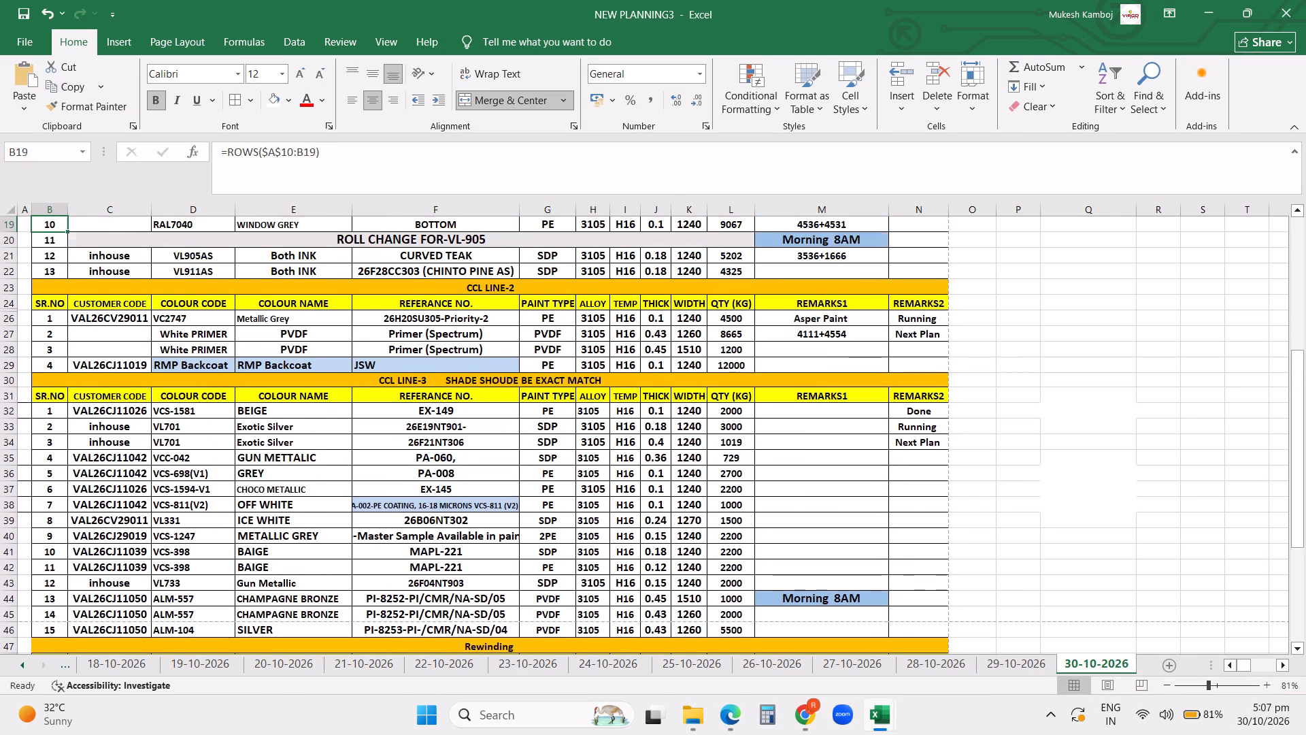
{"action": "key", "text": "Up"}
{"action": "key", "text": "Up"}
{"action": "key", "text": "Up"}
{"action": "key", "text": "Up"}
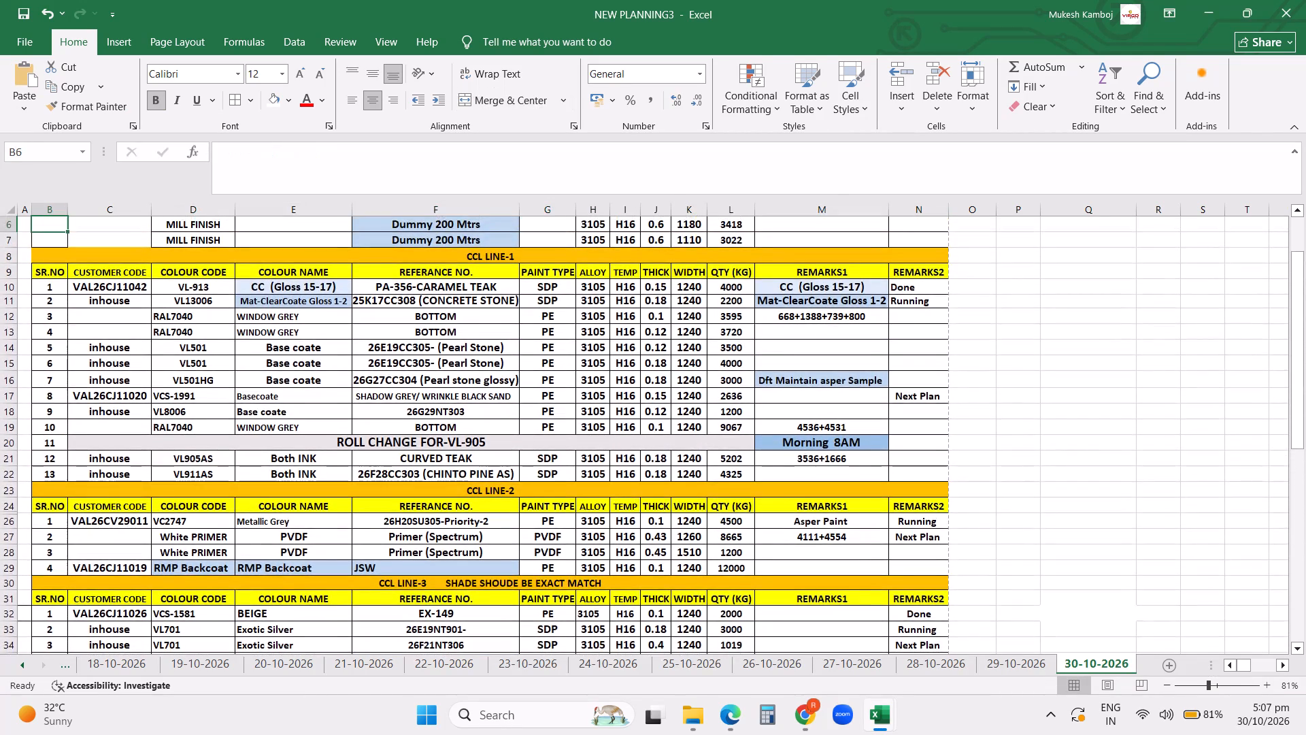
{"action": "key", "text": "Up"}
{"action": "key", "text": "Up"}
{"action": "key", "text": "Up"}
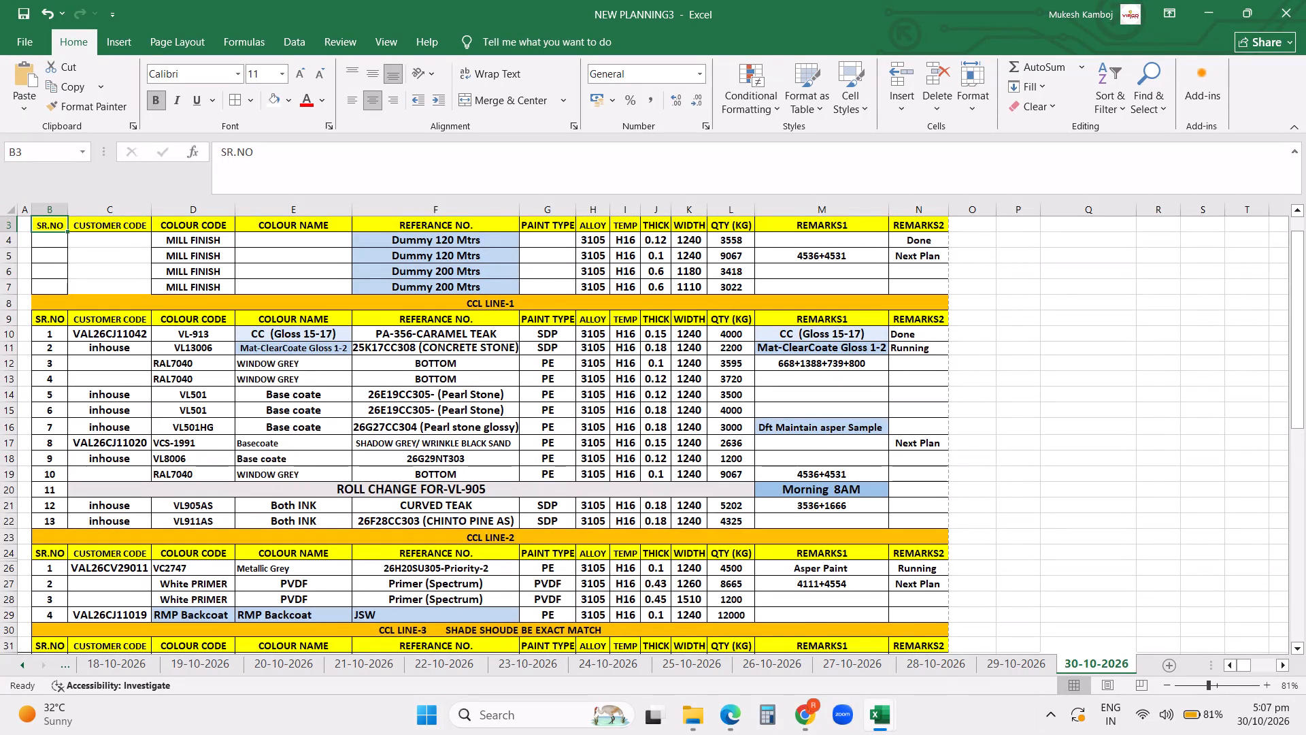
Check the ROLL CHANGE FOR-VL-905 row in CCL LINE-1, and review the CCL LINE-2 and CCL LINE-3 jobs below it.
{"action": "left_click", "coordinate": [495, 502]}
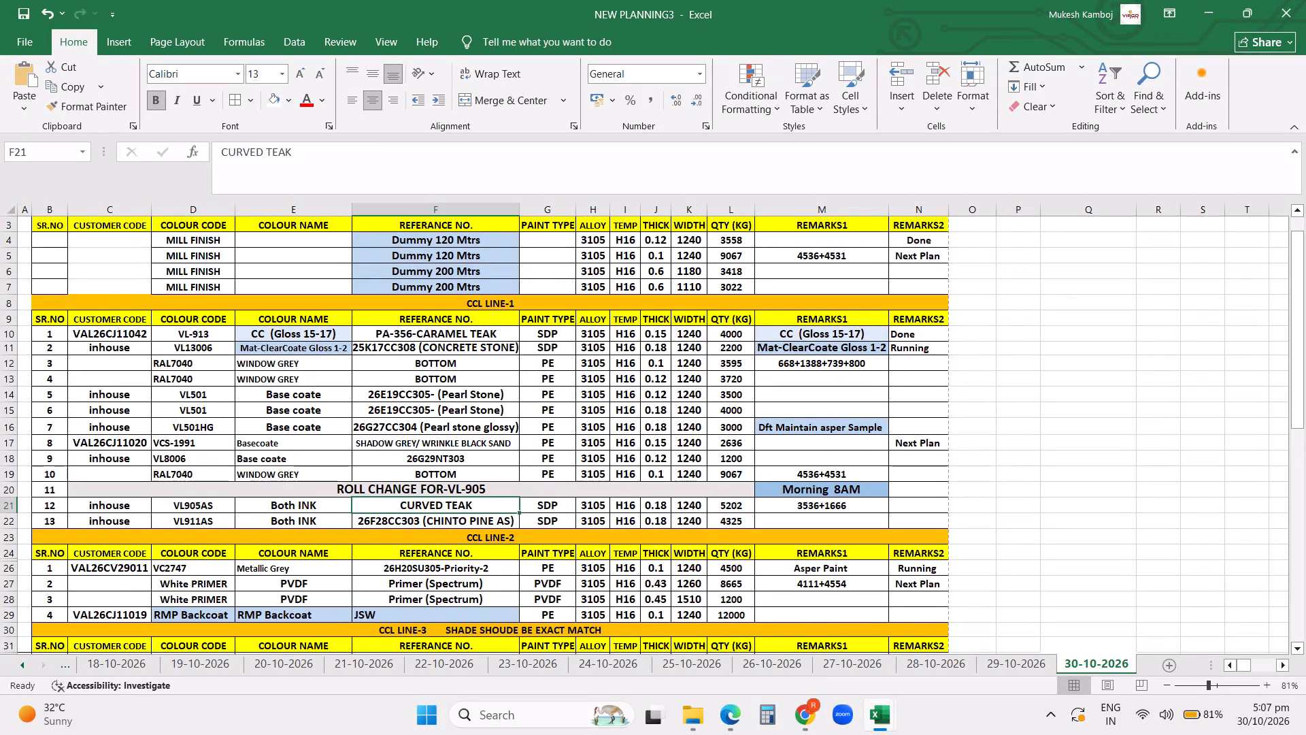
{"action": "left_click", "coordinate": [473, 491]}
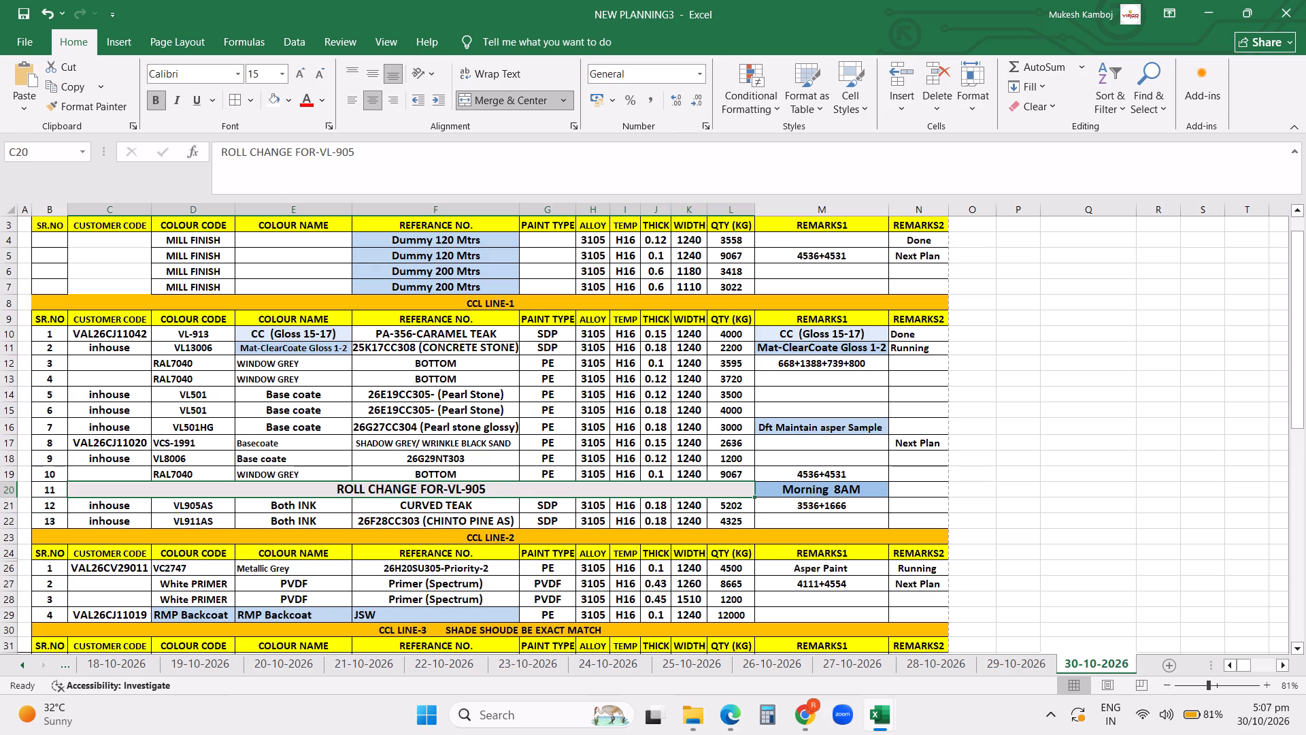
{"action": "key", "text": "Down"}
{"action": "key", "text": "Down"}
{"action": "key", "text": "Down"}
{"action": "key", "text": "Down"}
{"action": "key", "text": "Down"}
{"action": "key", "text": "Down"}
{"action": "key", "text": "Down"}
{"action": "key", "text": "Down"}
{"action": "key", "text": "Down"}
{"action": "key", "text": "Down"}
{"action": "key", "text": "Down"}
{"action": "key", "text": "Down"}
{"action": "key", "text": "Down"}
{"action": "key", "text": "Down"}
{"action": "key", "text": "Down"}
{"action": "key", "text": "Down"}
{"action": "key", "text": "Down"}
{"action": "key", "text": "Down"}
{"action": "key", "text": "Down"}
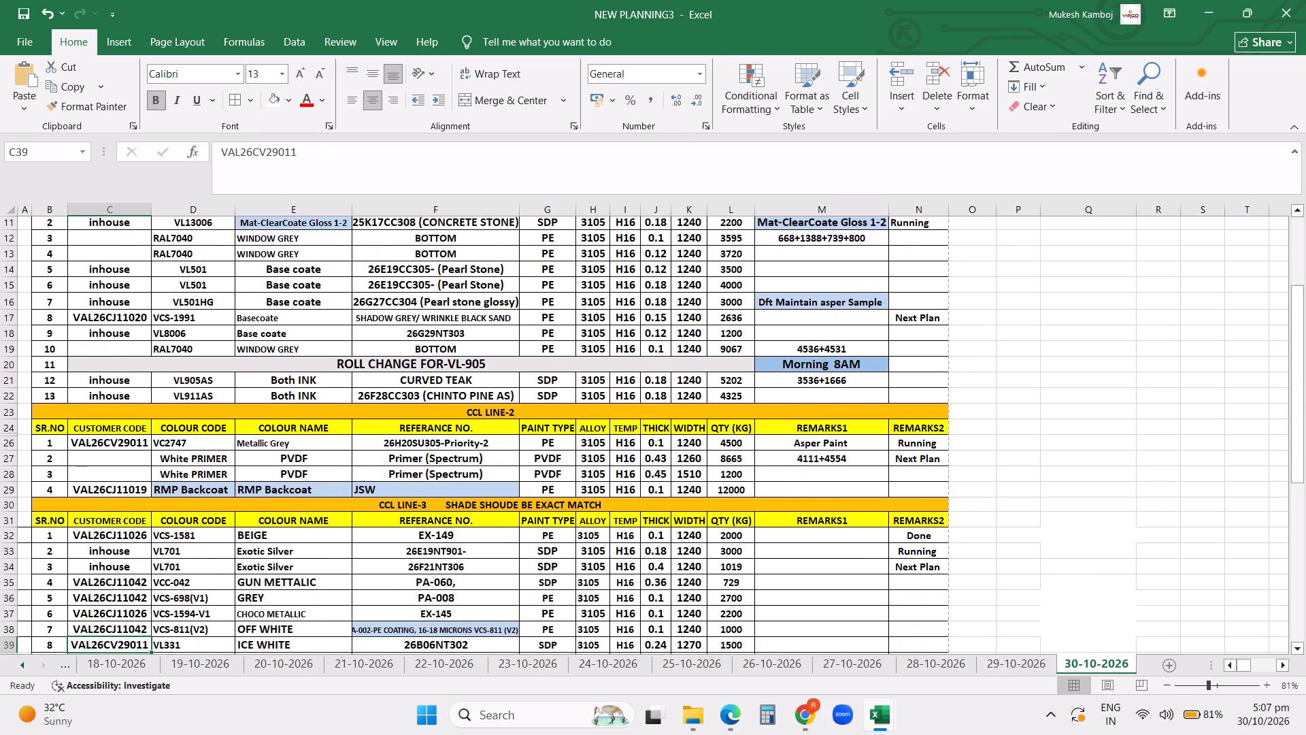
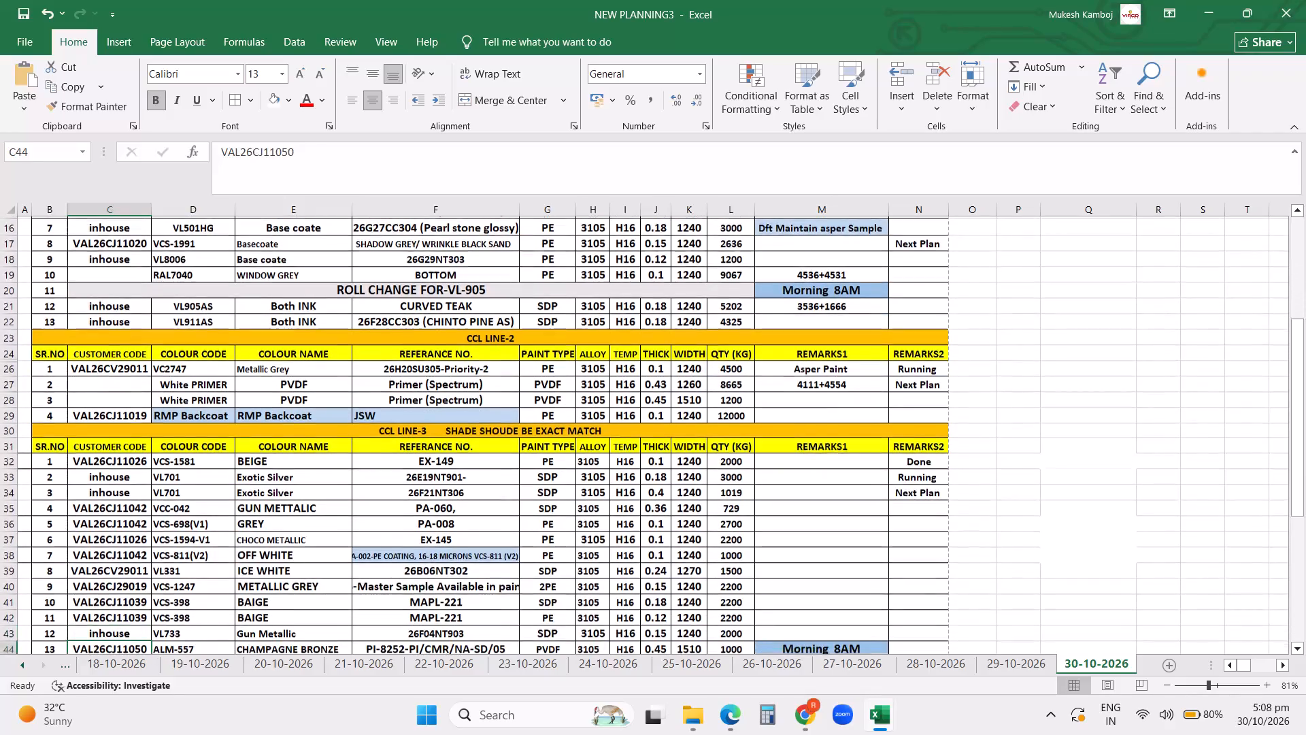
Move the VCC-042 GUN METTALIC job in CCL LINE-3 to just above the ALM-557 CHAMPAGNE BRONZE job marked Morning 8AM.
{"action": "key", "text": "Down"}
{"action": "key", "text": "Down"}
{"action": "key", "text": "Down"}
{"action": "key", "text": "Down"}
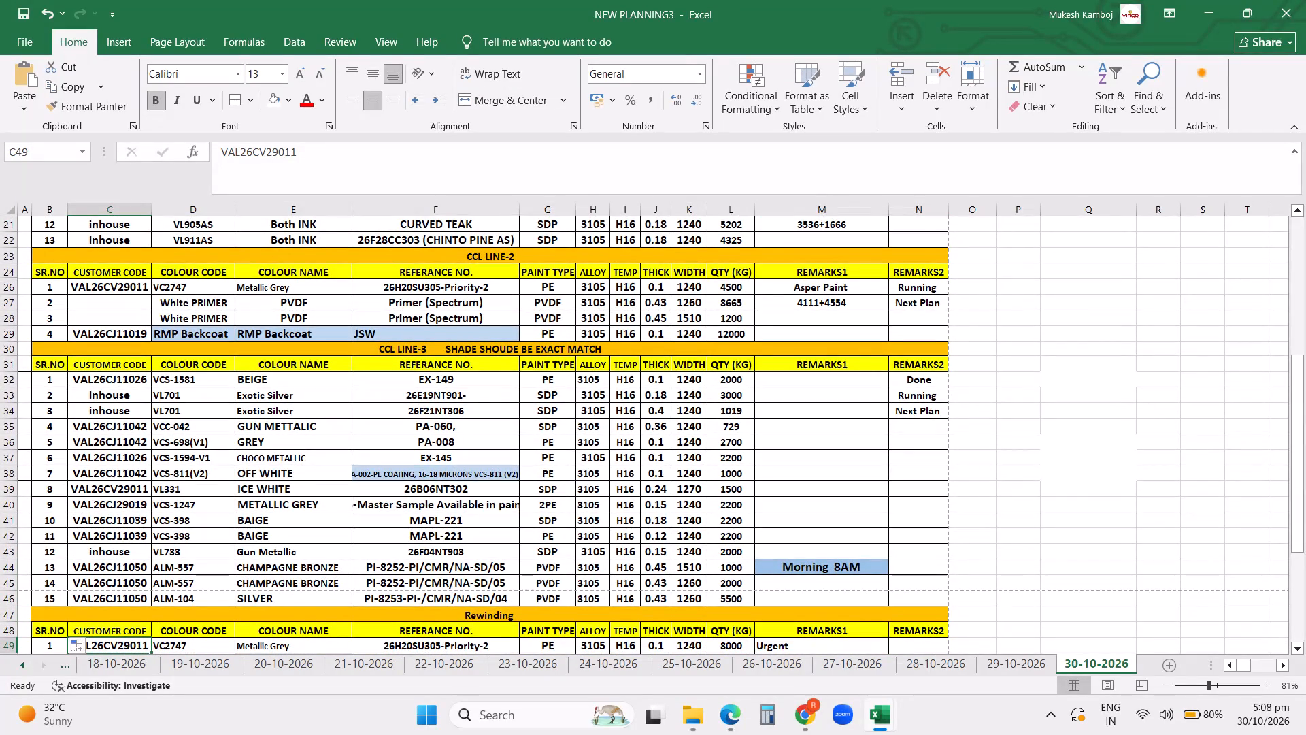
{"action": "left_click", "coordinate": [234, 386]}
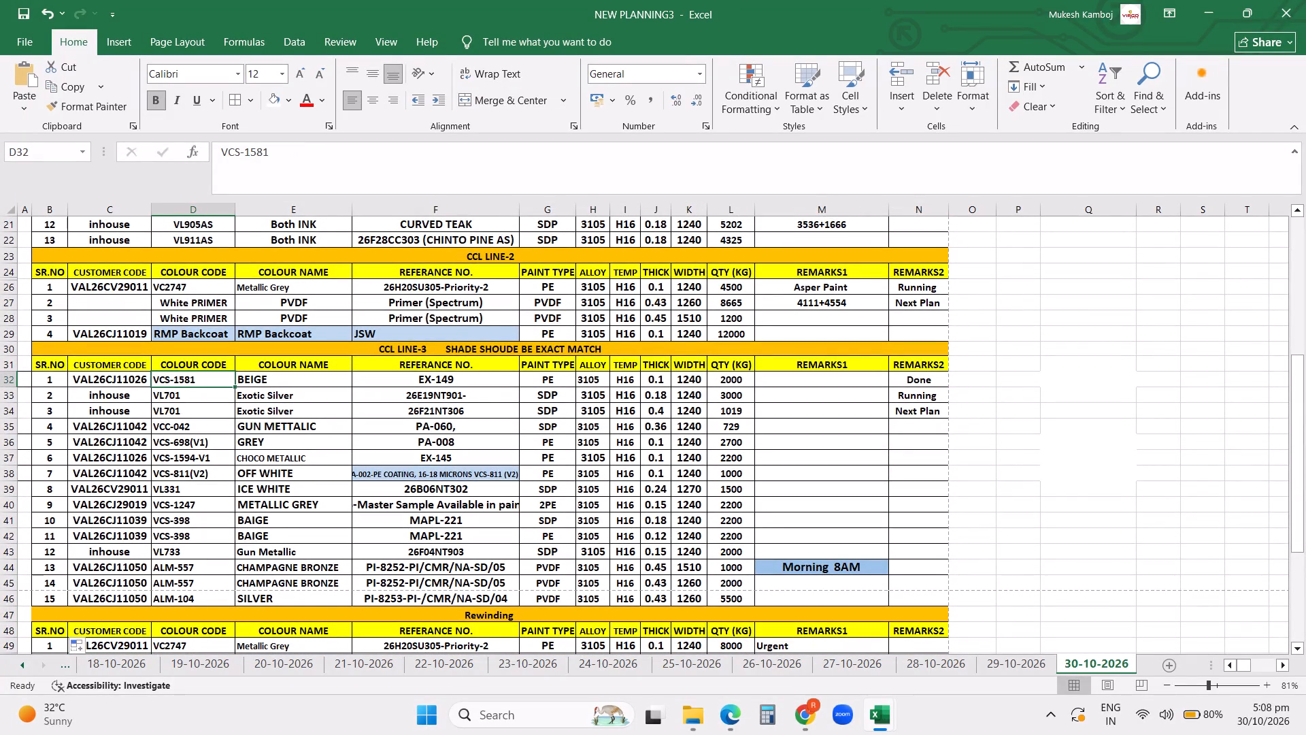
{"action": "left_click", "coordinate": [722, 429]}
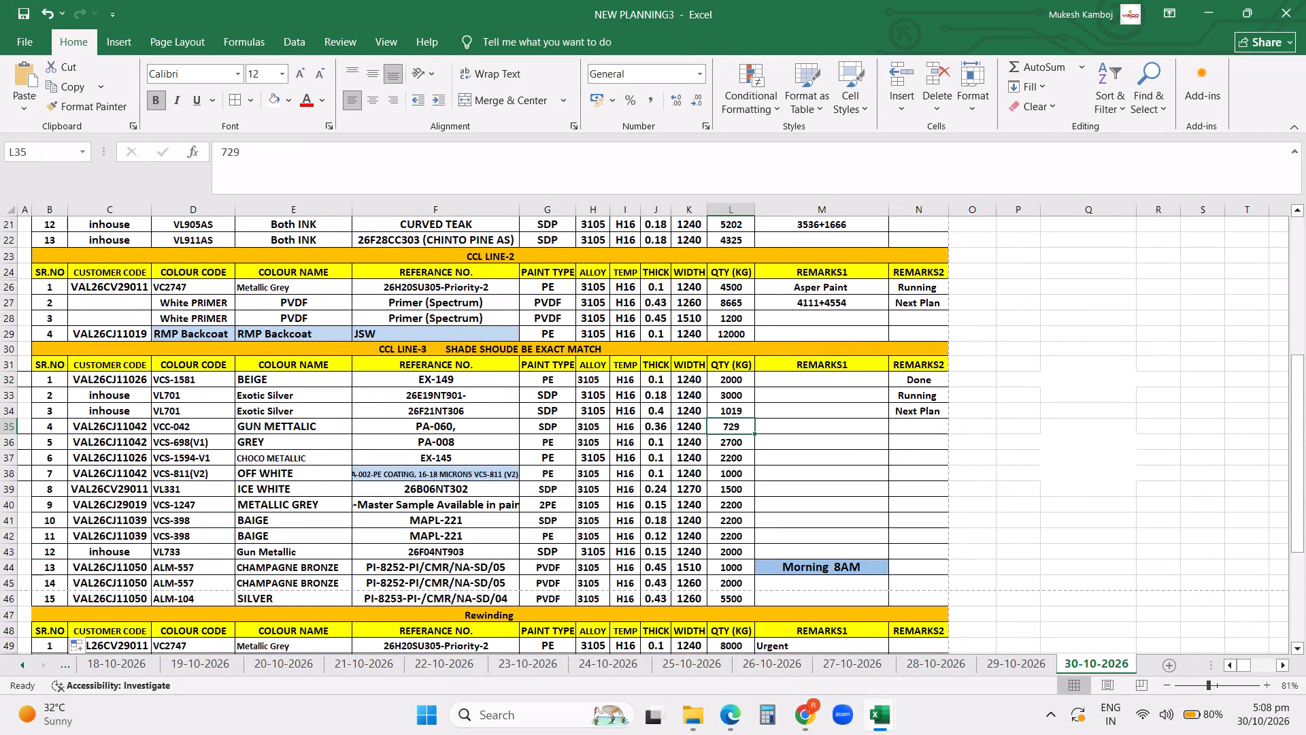
{"action": "left_click", "coordinate": [265, 433]}
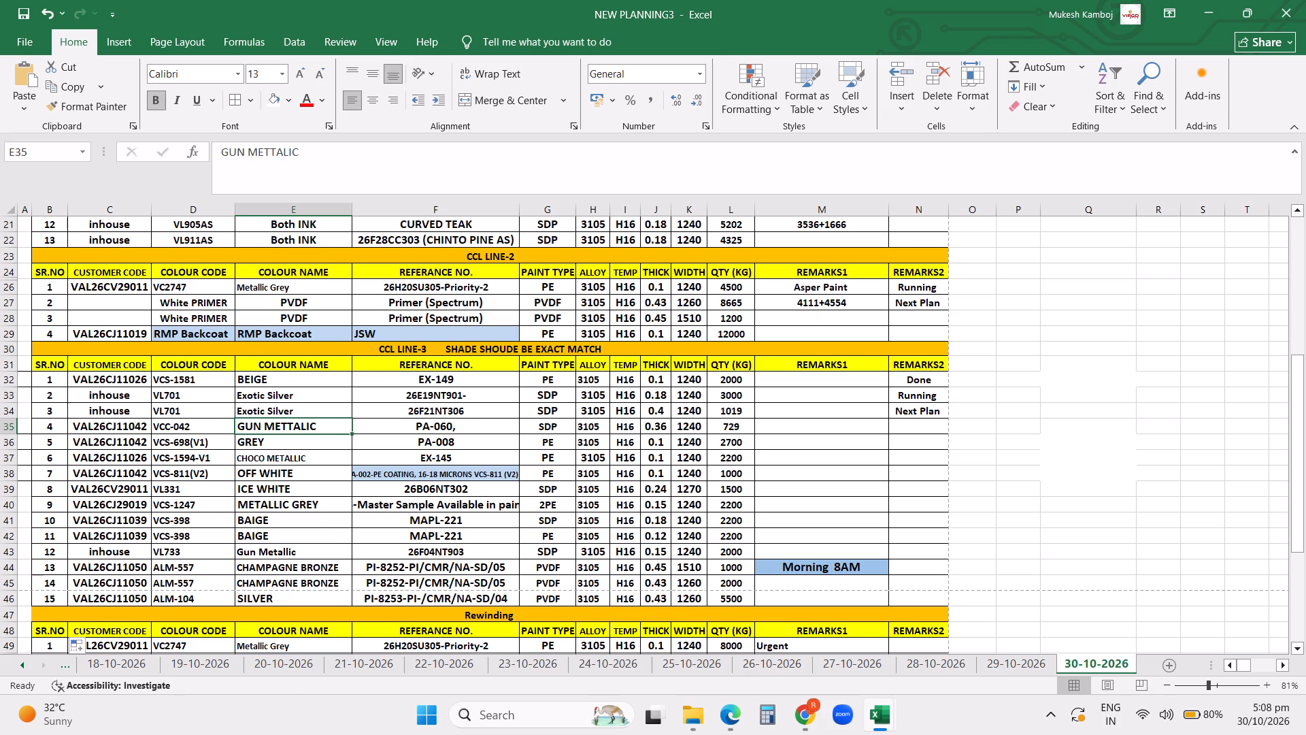
{"action": "left_click", "coordinate": [8, 429]}
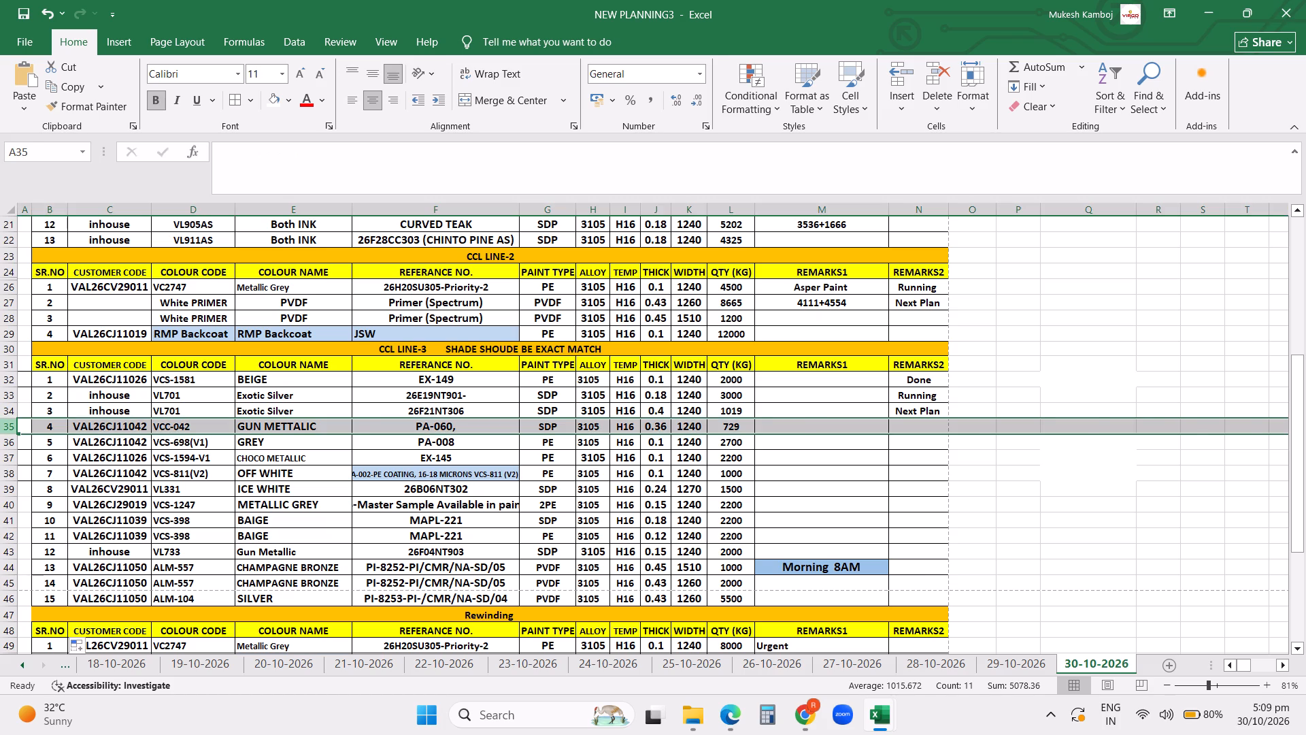
{"action": "key", "text": "ctrl+c"}
{"action": "left_click", "coordinate": [8, 565]}
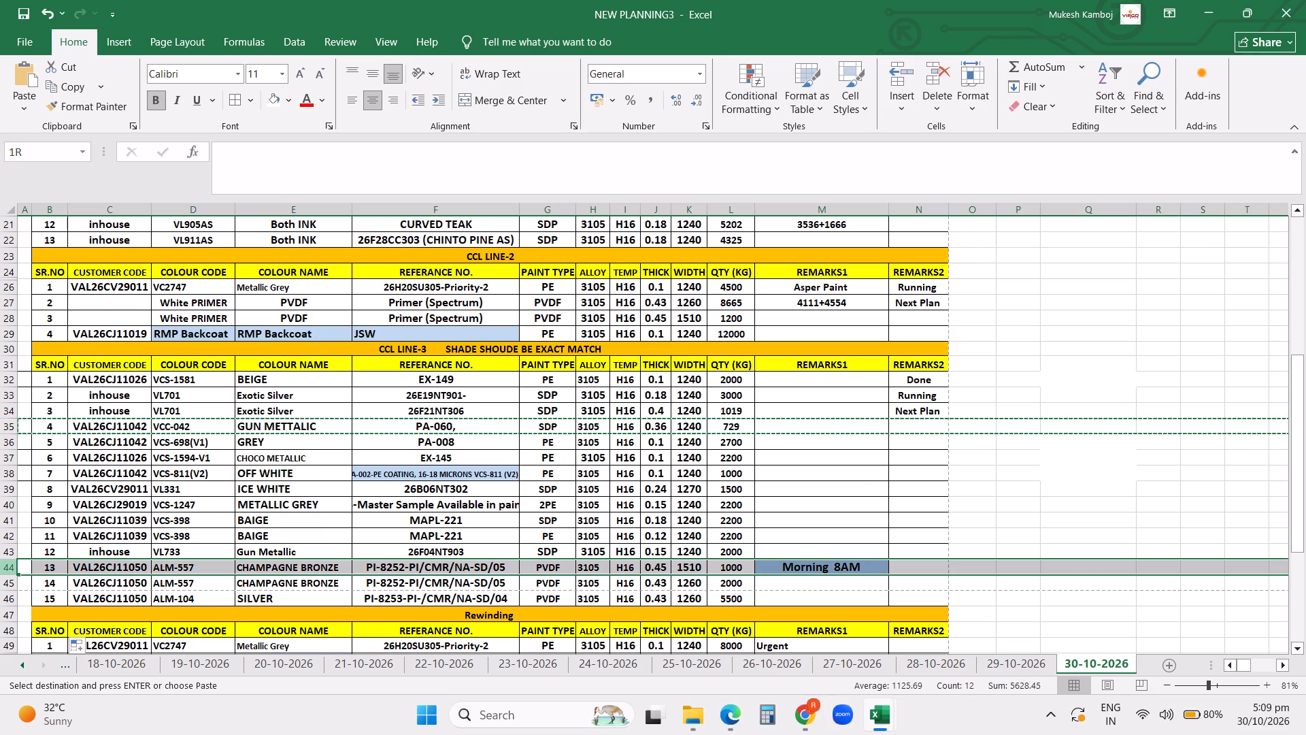
{"action": "right_click", "coordinate": [8, 565]}
{"action": "left_click", "coordinate": [71, 429]}
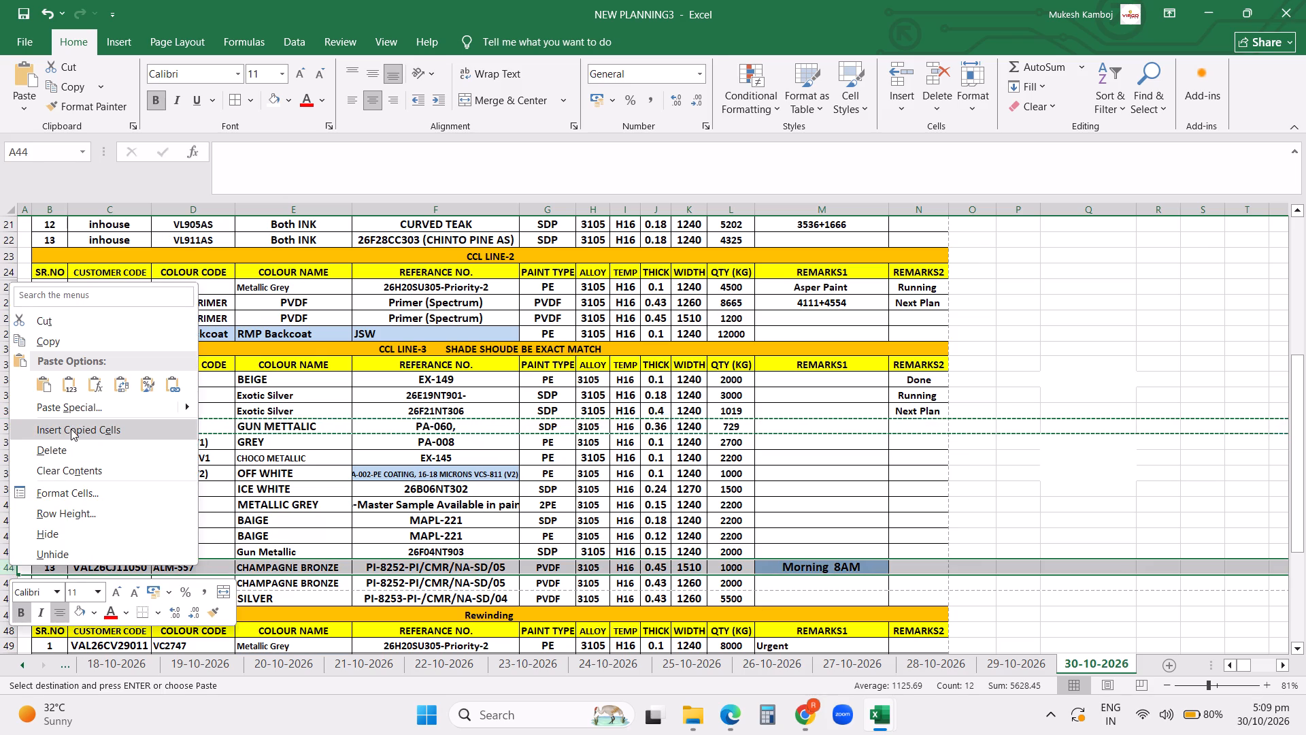
{"action": "left_click", "coordinate": [12, 427]}
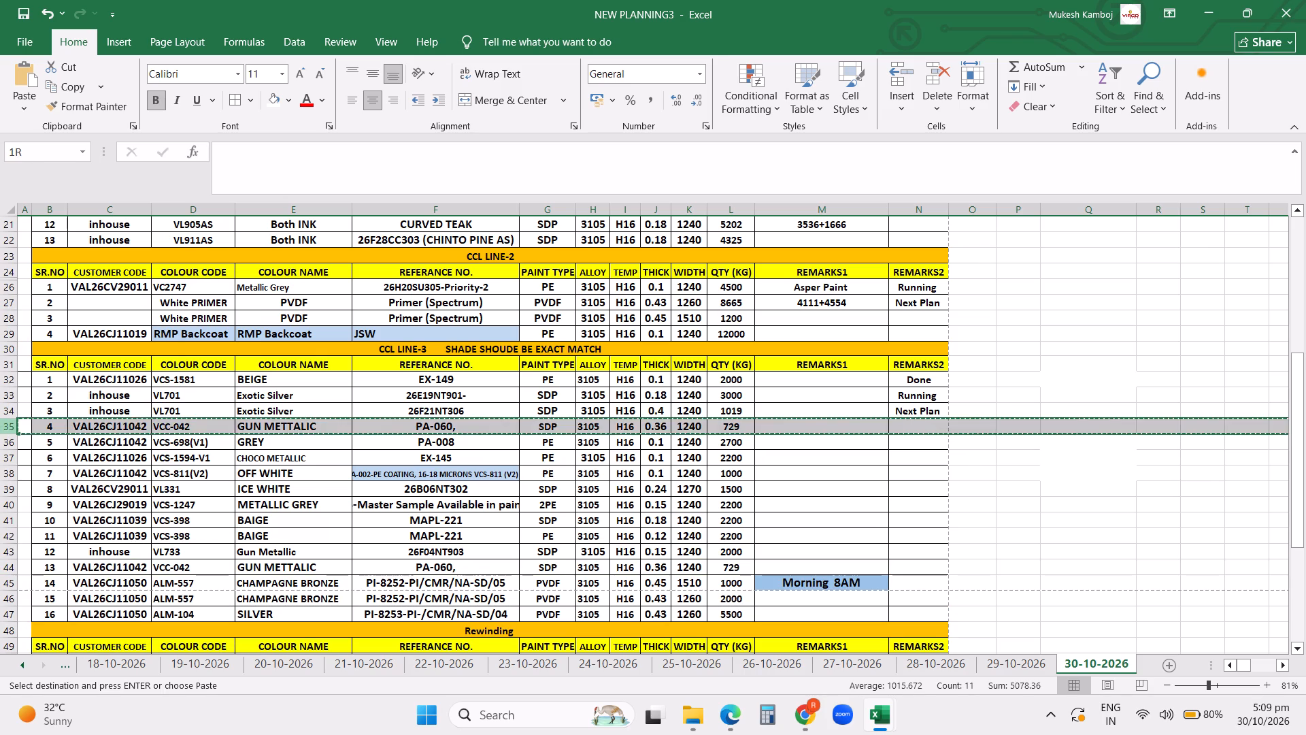
{"action": "key", "text": "ctrl+minus"}
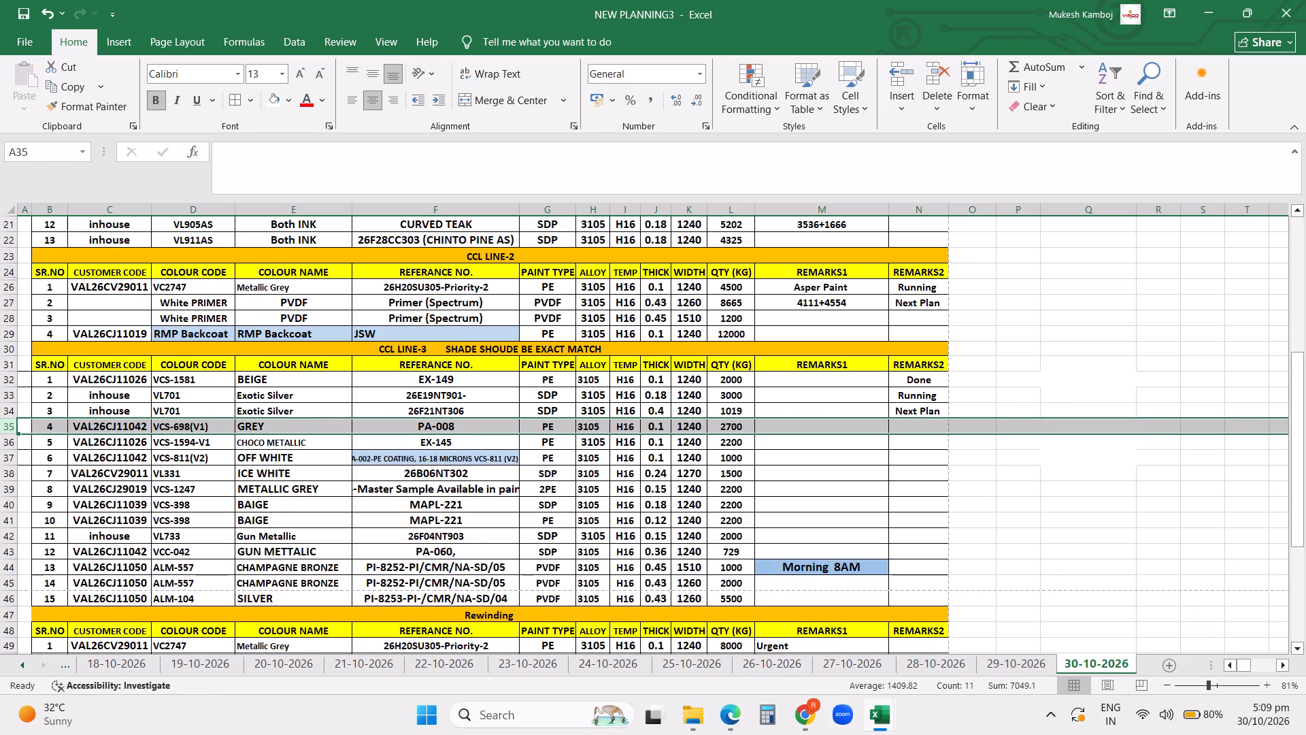
Check the print preview of the 30-10-2026 planning sheet.
{"action": "left_click", "coordinate": [731, 576]}
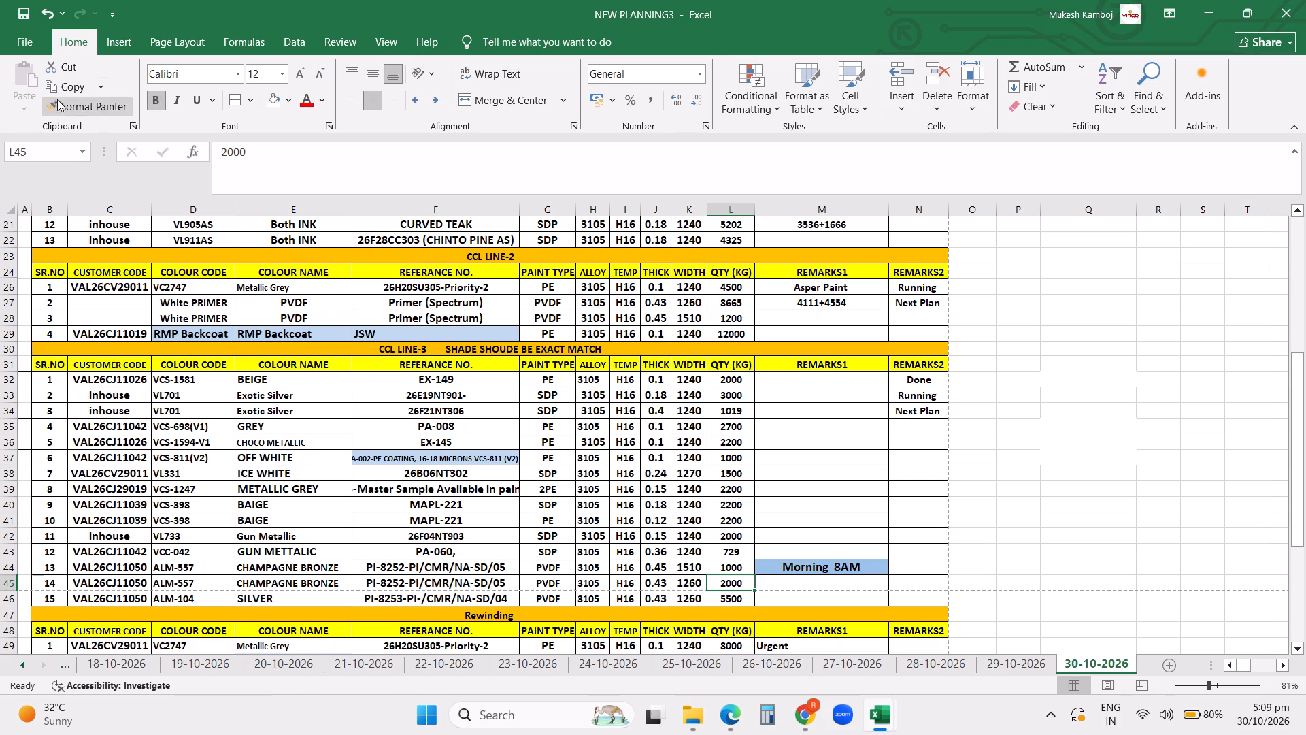
{"action": "left_click", "coordinate": [29, 41]}
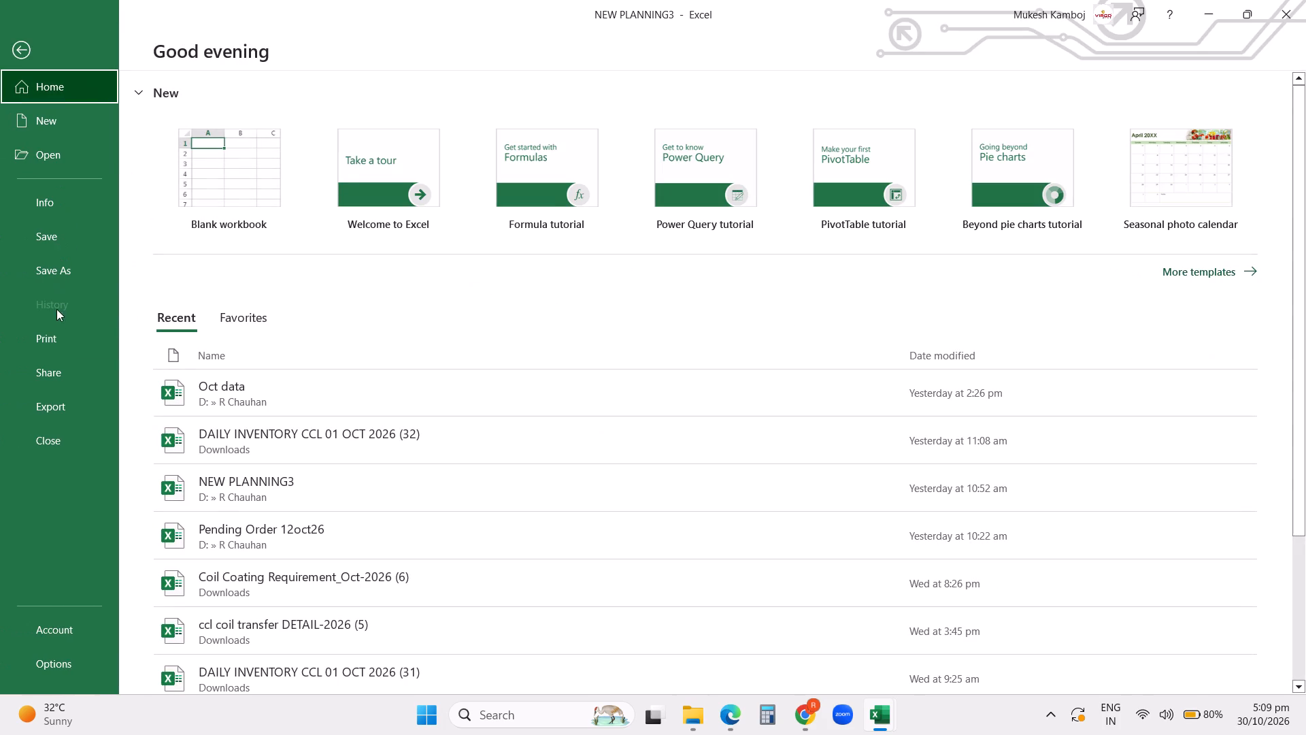
{"action": "left_click", "coordinate": [54, 330]}
{"action": "left_click", "coordinate": [827, 371]}
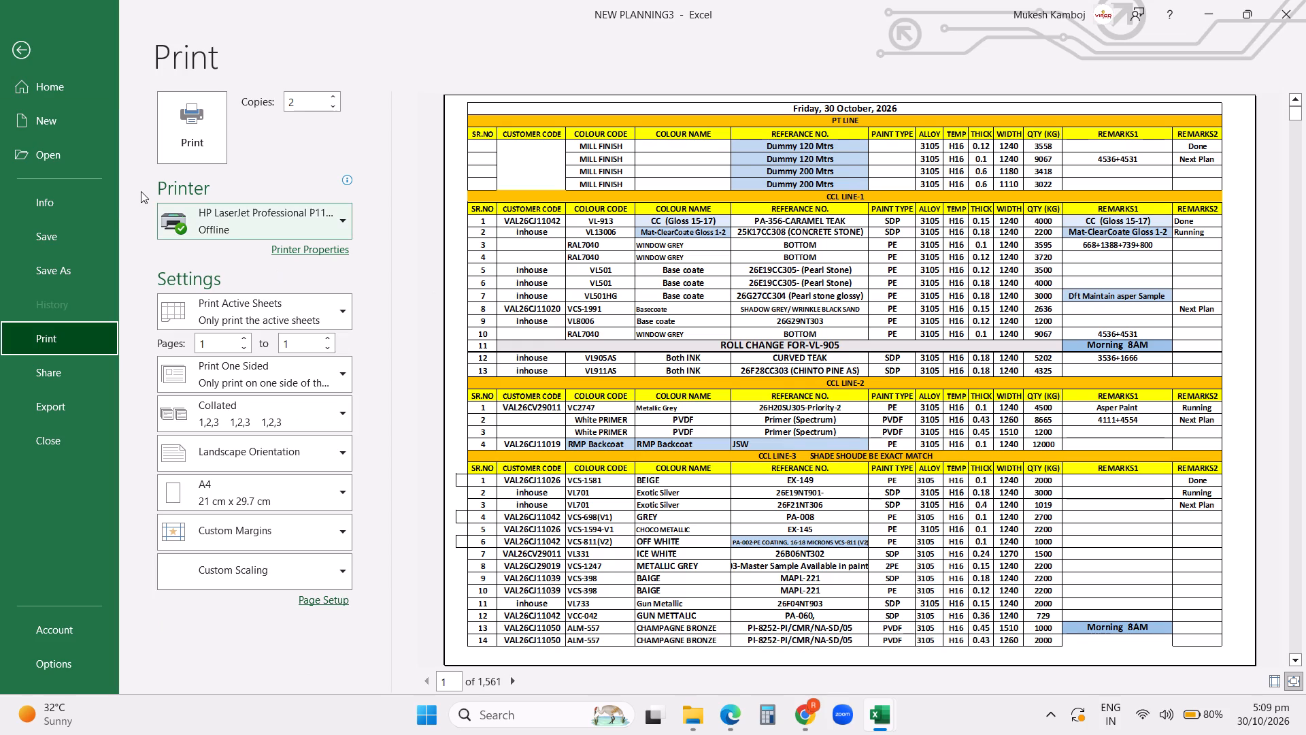
Save the planning workbook.
{"action": "left_click", "coordinate": [46, 231]}
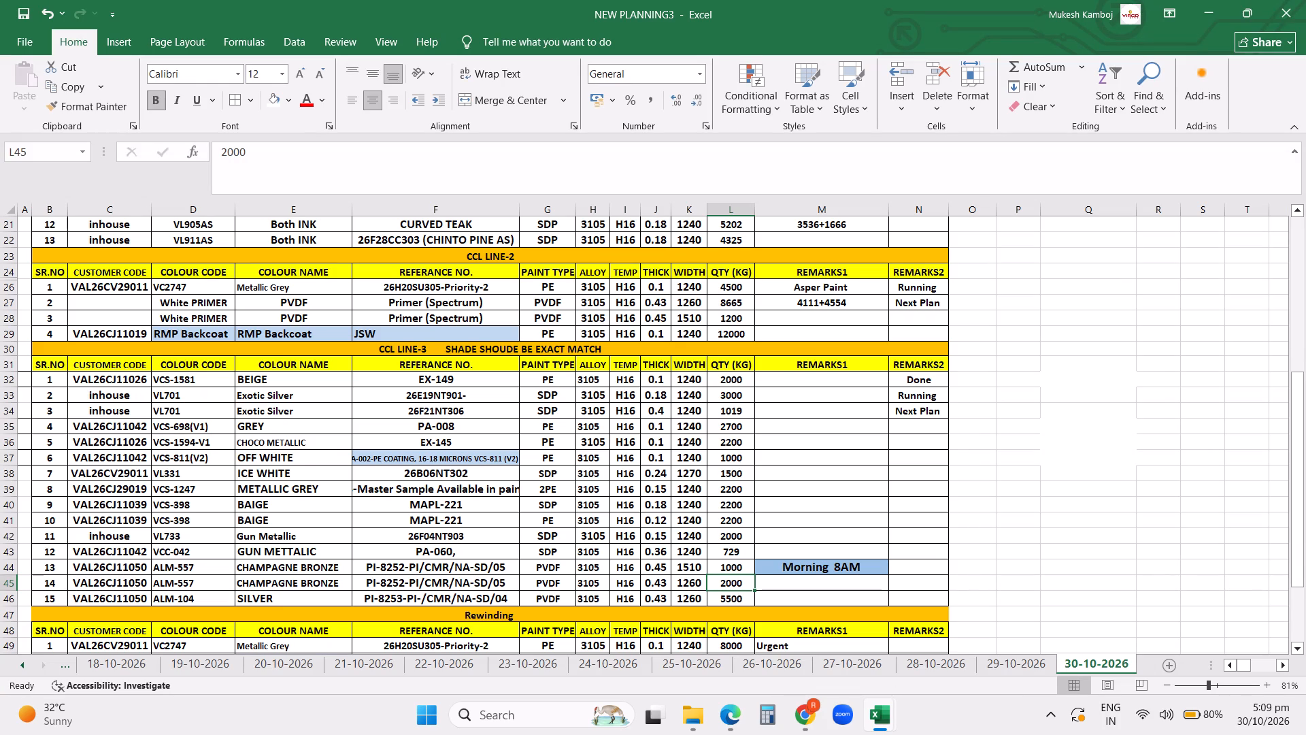
Review the plan from the CCL LINE-2 jobs back up through the CCL LINE-1 jobs to their header row.
{"action": "left_click", "coordinate": [140, 298]}
{"action": "key", "text": "Up"}
{"action": "key", "text": "Up"}
{"action": "key", "text": "Up"}
{"action": "key", "text": "Up"}
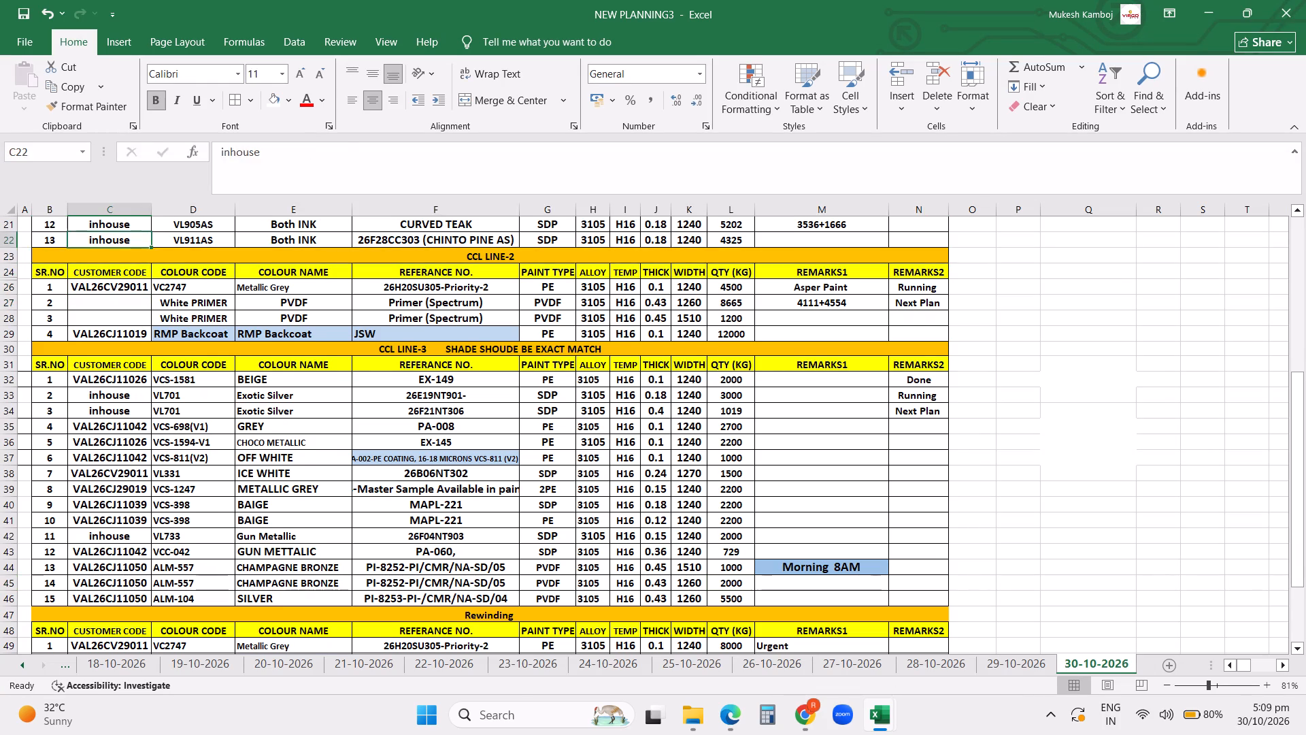
{"action": "key", "text": "Up"}
{"action": "key", "text": "Up"}
{"action": "key", "text": "Up"}
{"action": "key", "text": "Up"}
{"action": "key", "text": "Up"}
{"action": "key", "text": "Up"}
{"action": "key", "text": "Up"}
{"action": "key", "text": "Up"}
{"action": "key", "text": "Up"}
{"action": "key", "text": "Up"}
{"action": "key", "text": "Up"}
{"action": "key", "text": "Up"}
{"action": "key", "text": "Up"}
{"action": "key", "text": "Up"}
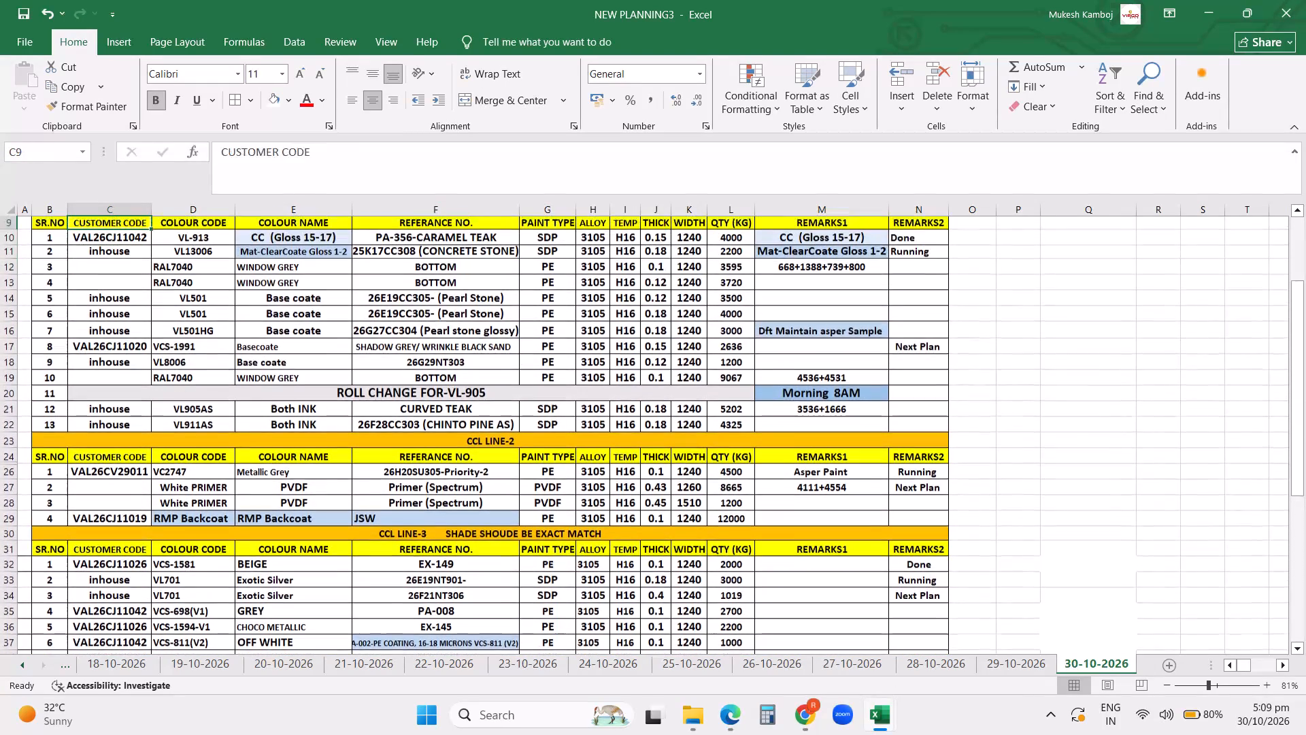
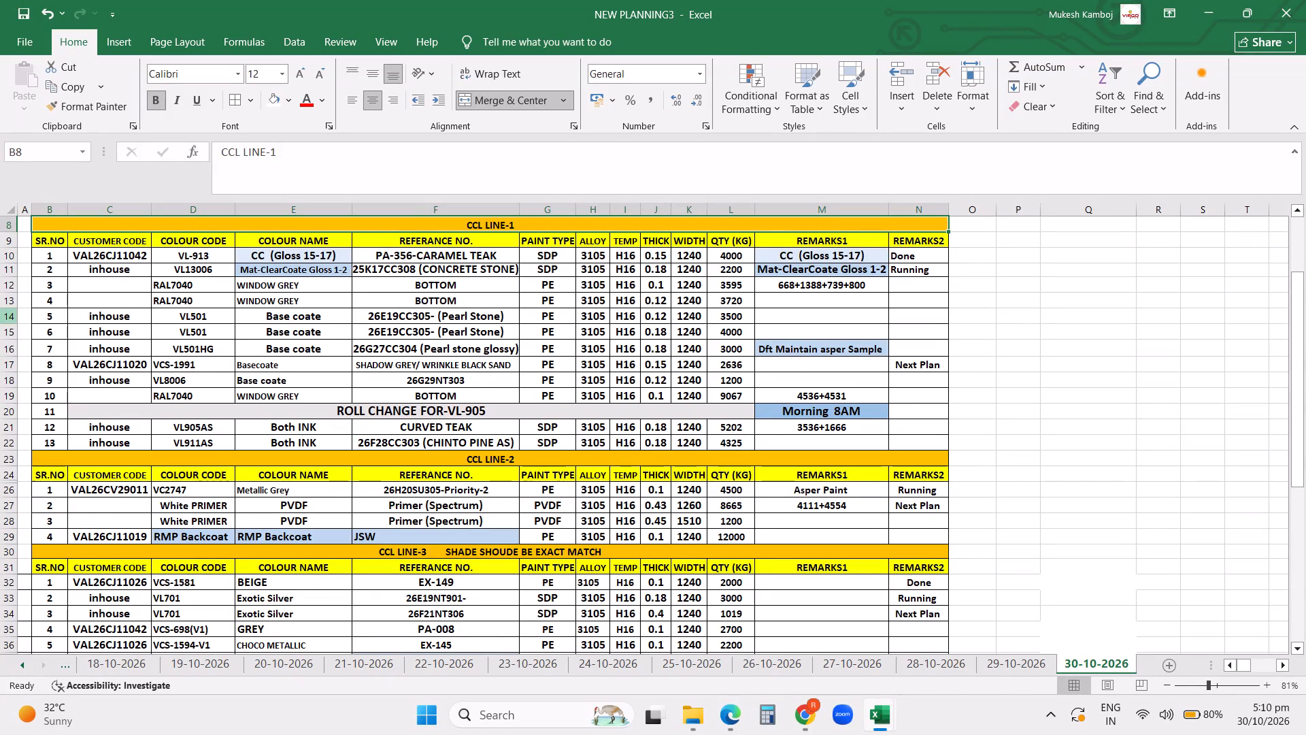
Hide rows 14 to 16 in CCL LINE-1, holding the two VL501 jobs and the VL501HG Base coate job.
{"action": "left_click_drag", "start_coordinate": [12, 314], "coordinate": [10, 350]}
{"action": "right_click", "coordinate": [10, 350]}
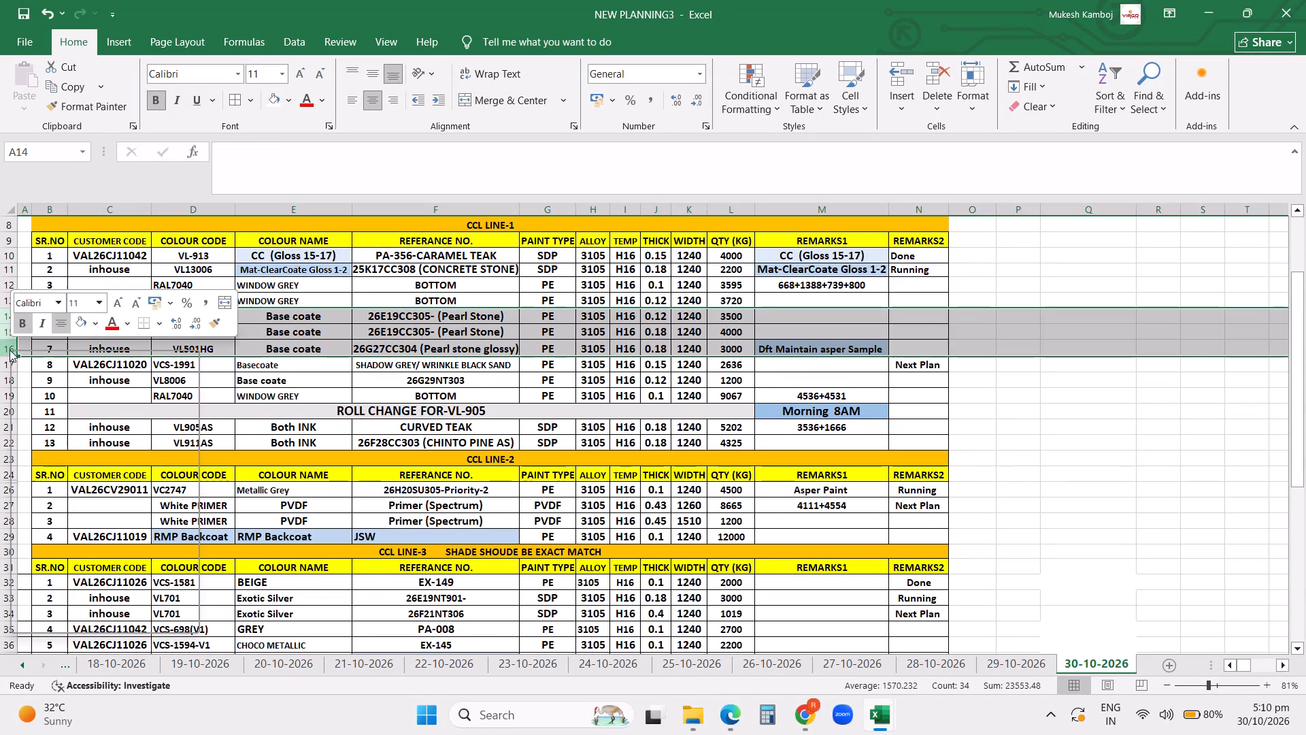
{"action": "left_click", "coordinate": [41, 600]}
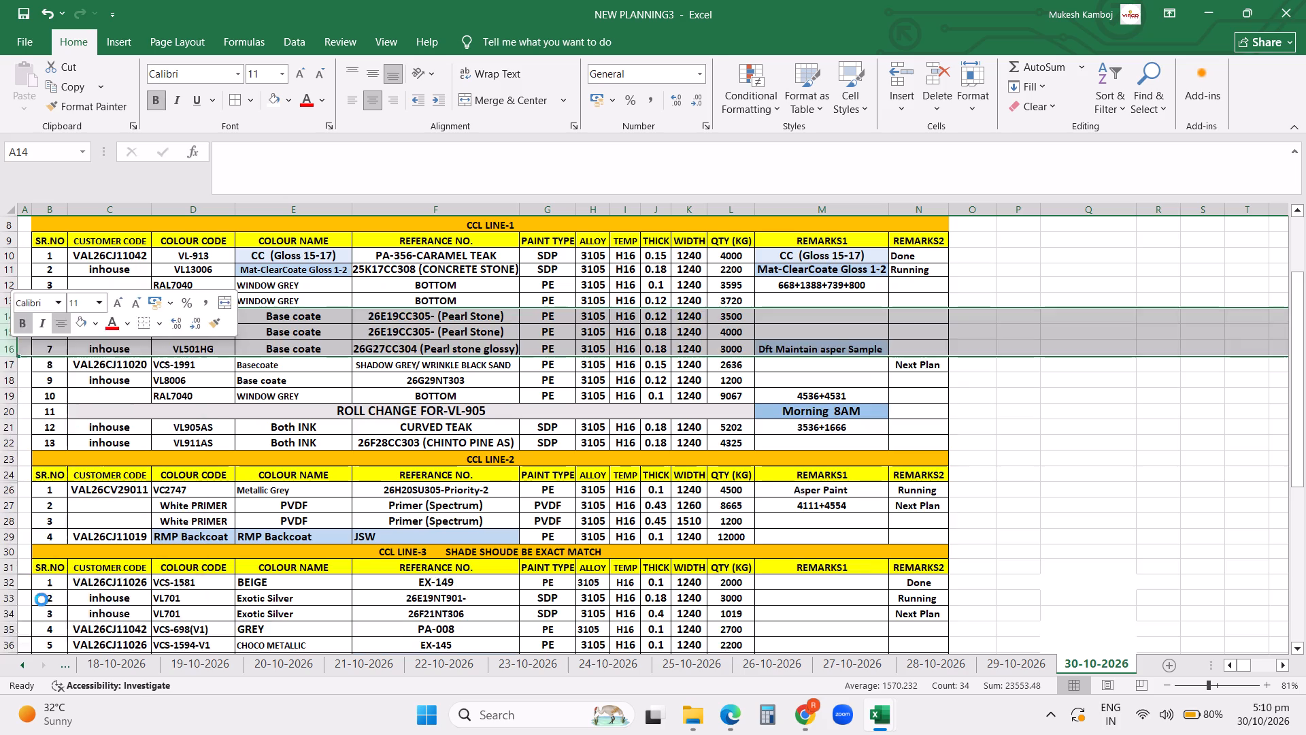
{"action": "left_click", "coordinate": [405, 448]}
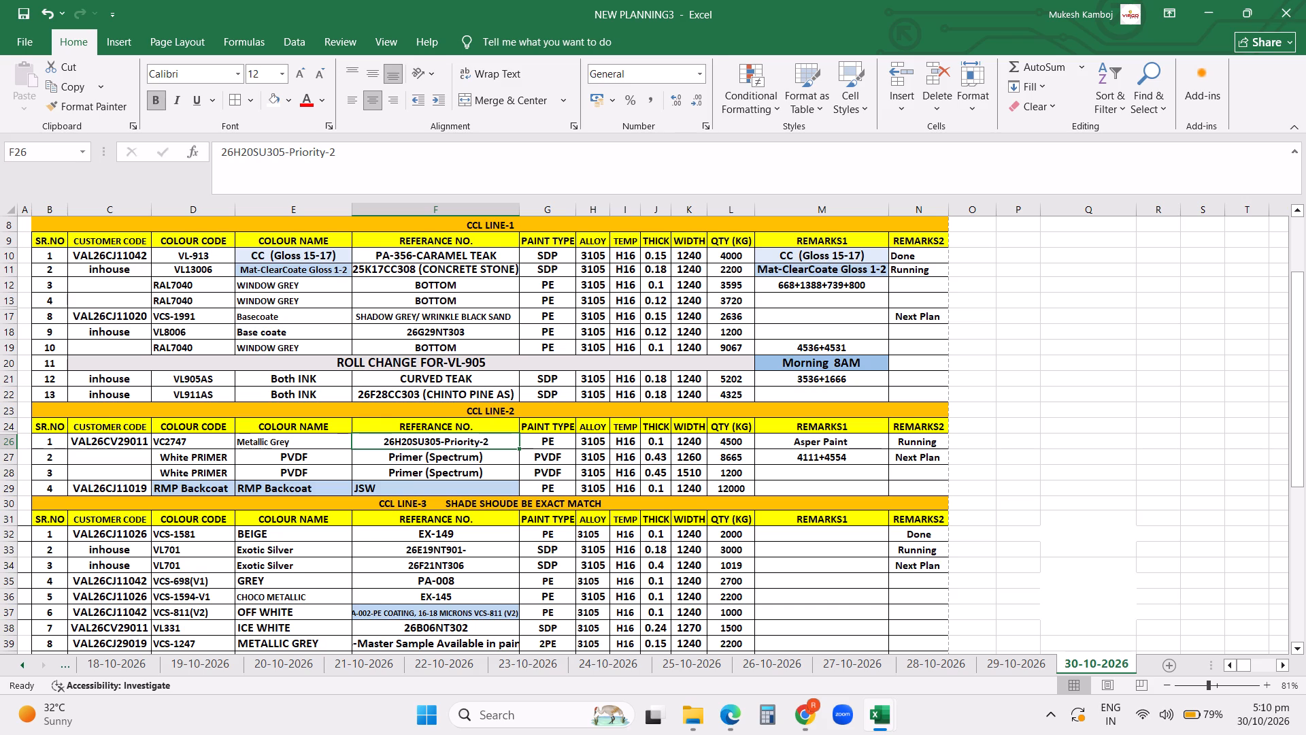
Show the print preview of the 30-10-2026 planning sheet.
{"action": "left_click", "coordinate": [37, 48]}
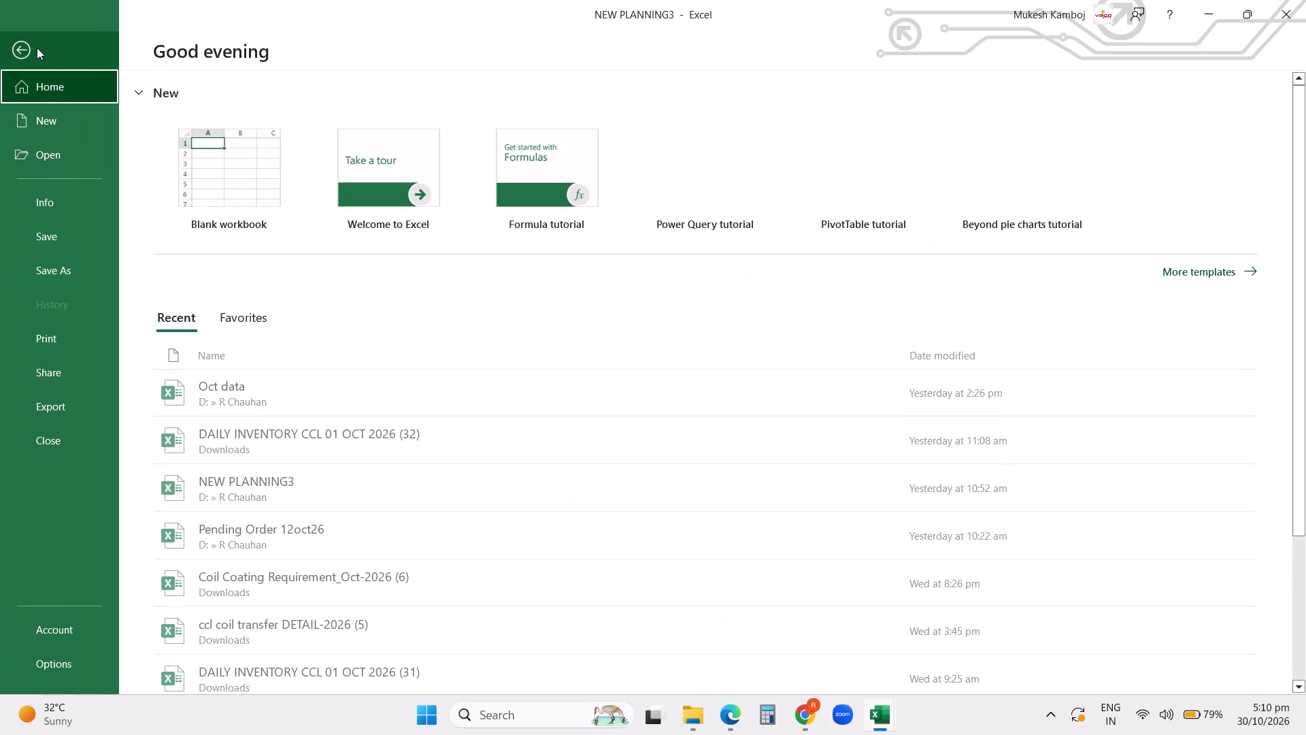
{"action": "left_click", "coordinate": [63, 330]}
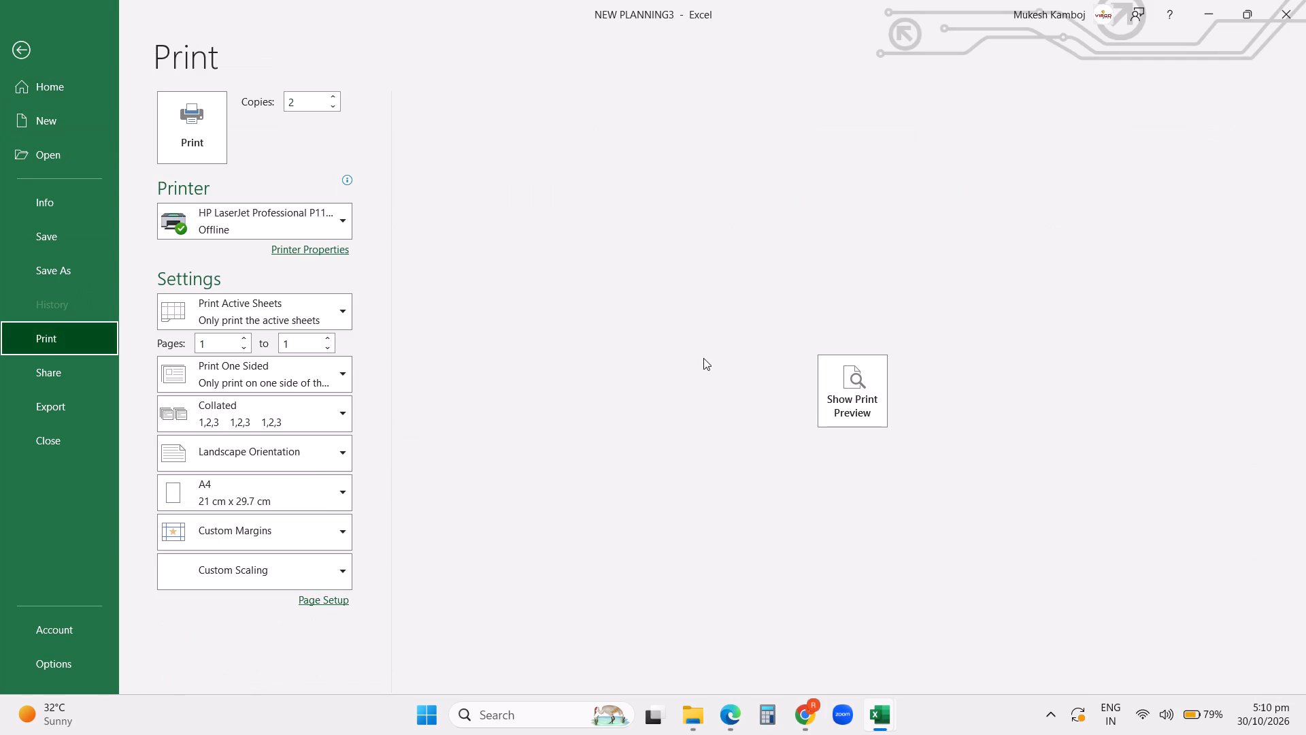
{"action": "left_click", "coordinate": [873, 378]}
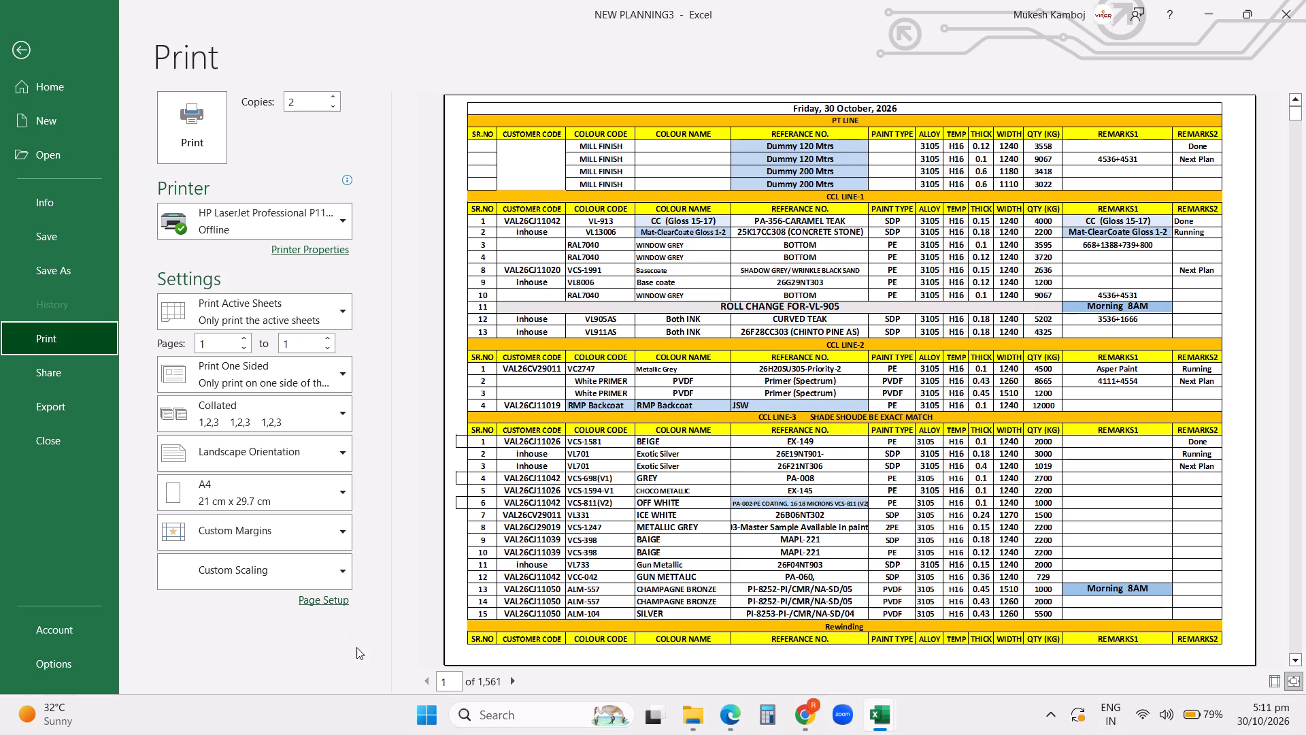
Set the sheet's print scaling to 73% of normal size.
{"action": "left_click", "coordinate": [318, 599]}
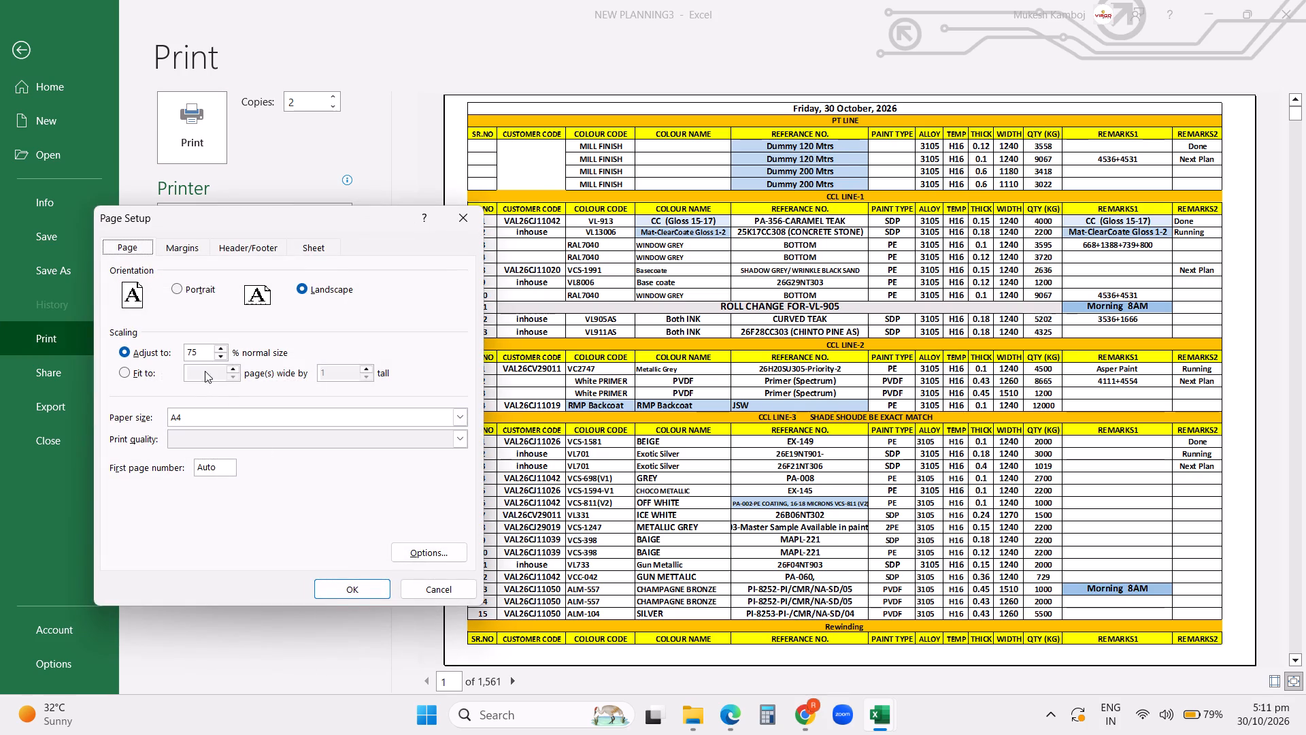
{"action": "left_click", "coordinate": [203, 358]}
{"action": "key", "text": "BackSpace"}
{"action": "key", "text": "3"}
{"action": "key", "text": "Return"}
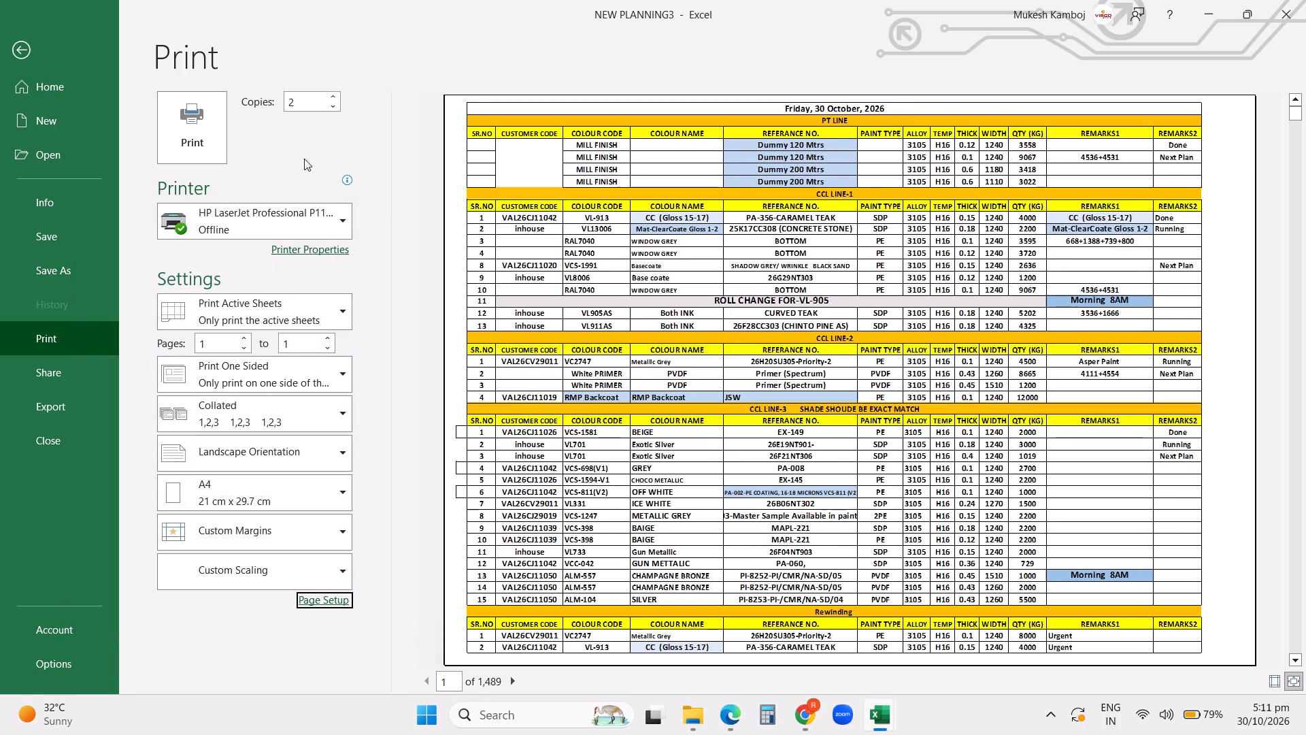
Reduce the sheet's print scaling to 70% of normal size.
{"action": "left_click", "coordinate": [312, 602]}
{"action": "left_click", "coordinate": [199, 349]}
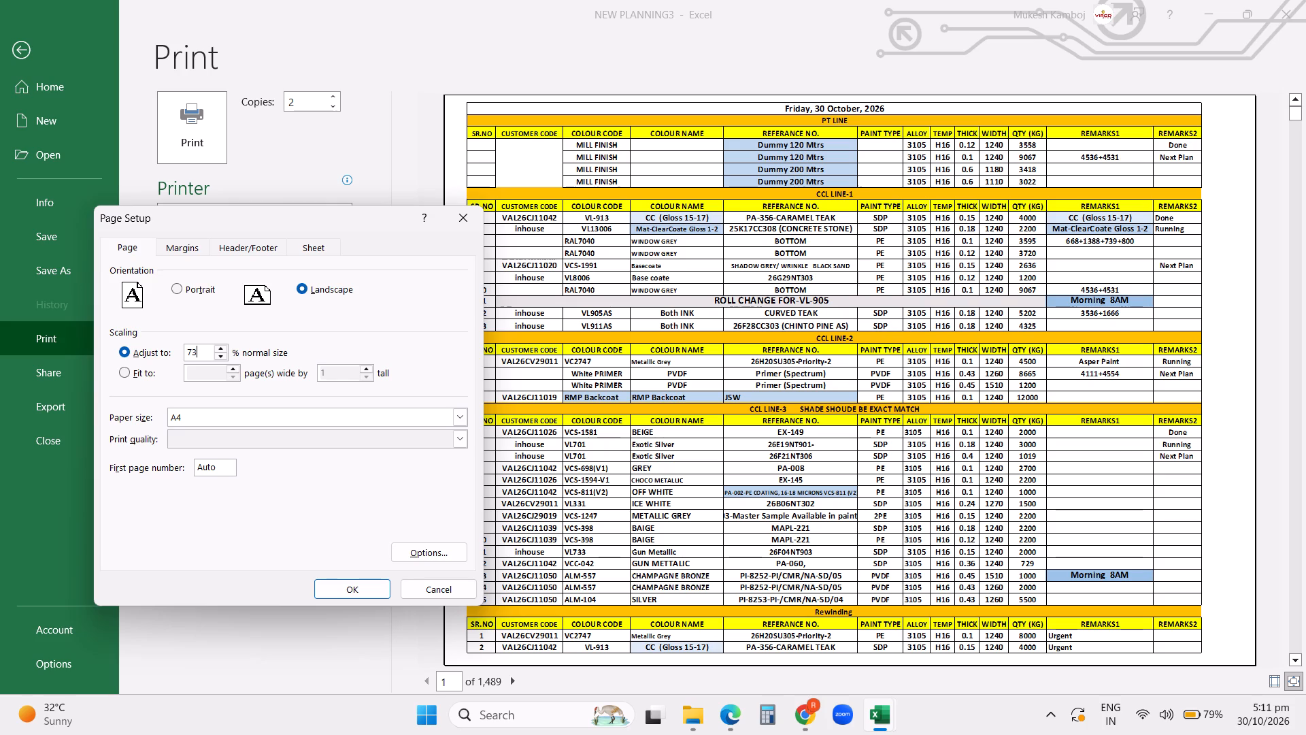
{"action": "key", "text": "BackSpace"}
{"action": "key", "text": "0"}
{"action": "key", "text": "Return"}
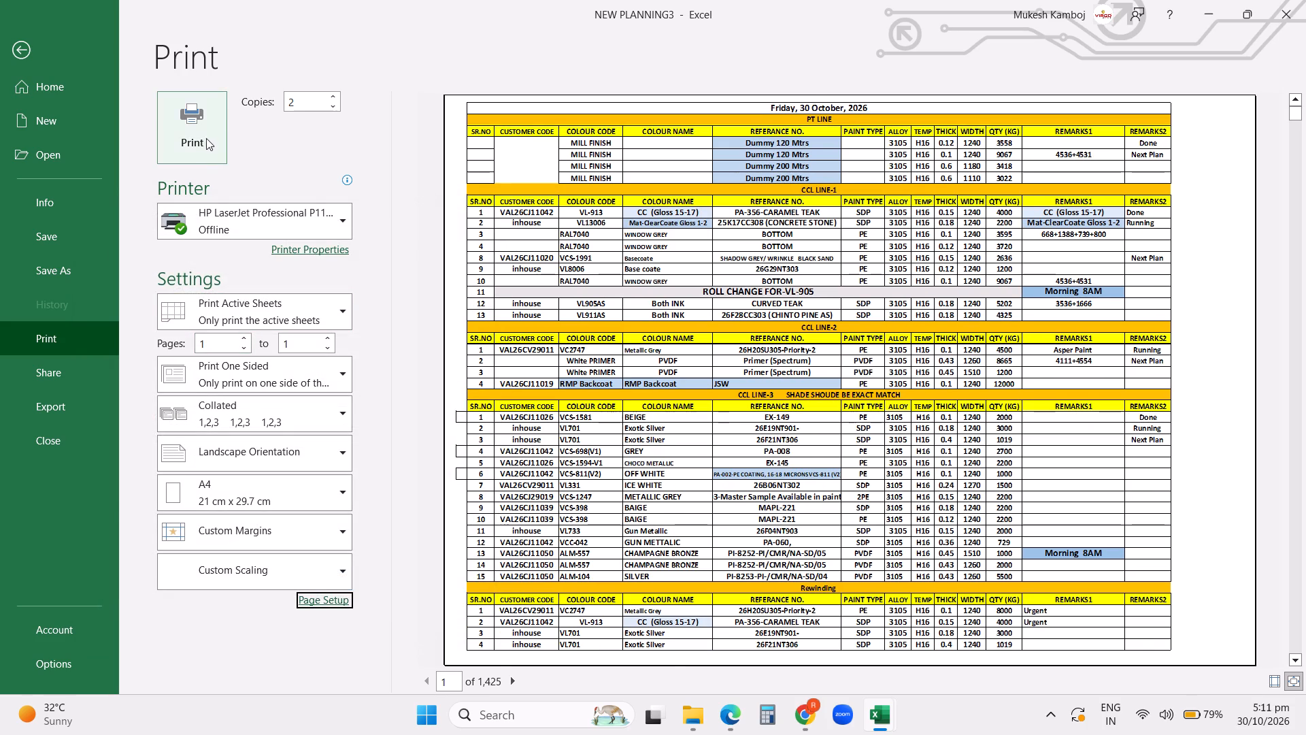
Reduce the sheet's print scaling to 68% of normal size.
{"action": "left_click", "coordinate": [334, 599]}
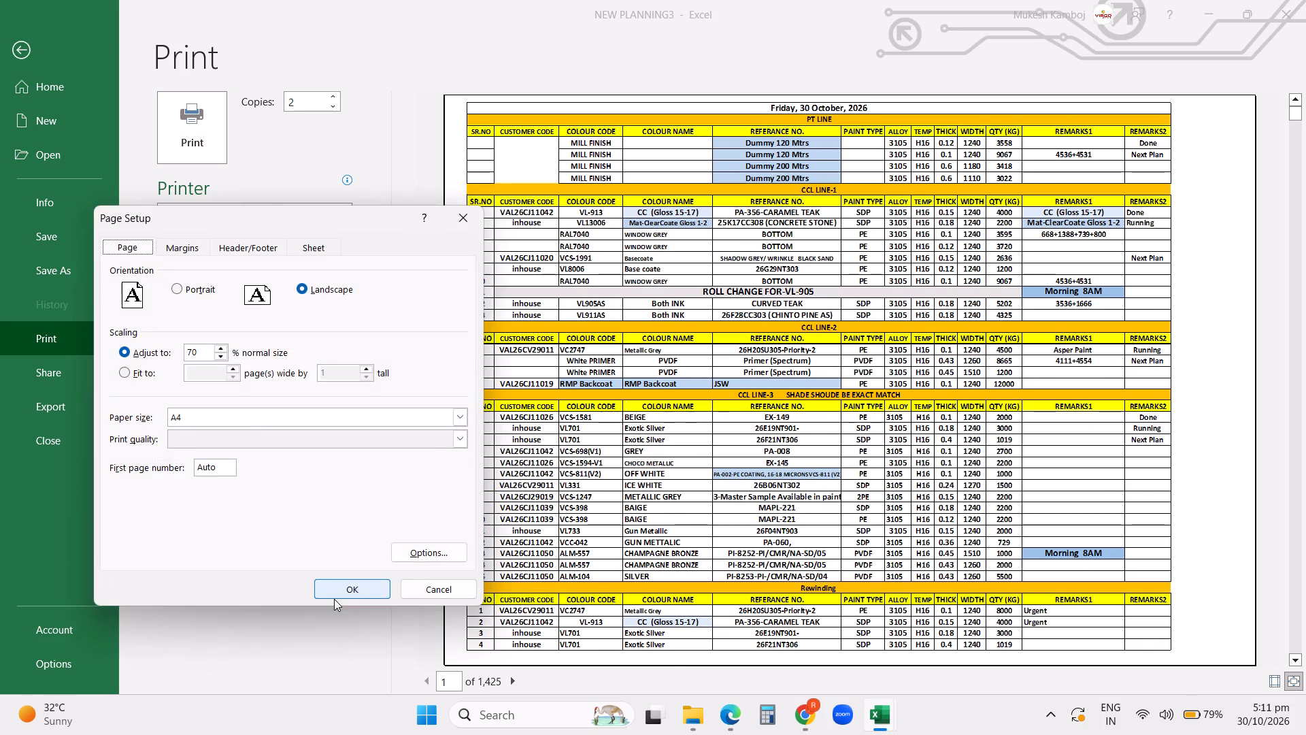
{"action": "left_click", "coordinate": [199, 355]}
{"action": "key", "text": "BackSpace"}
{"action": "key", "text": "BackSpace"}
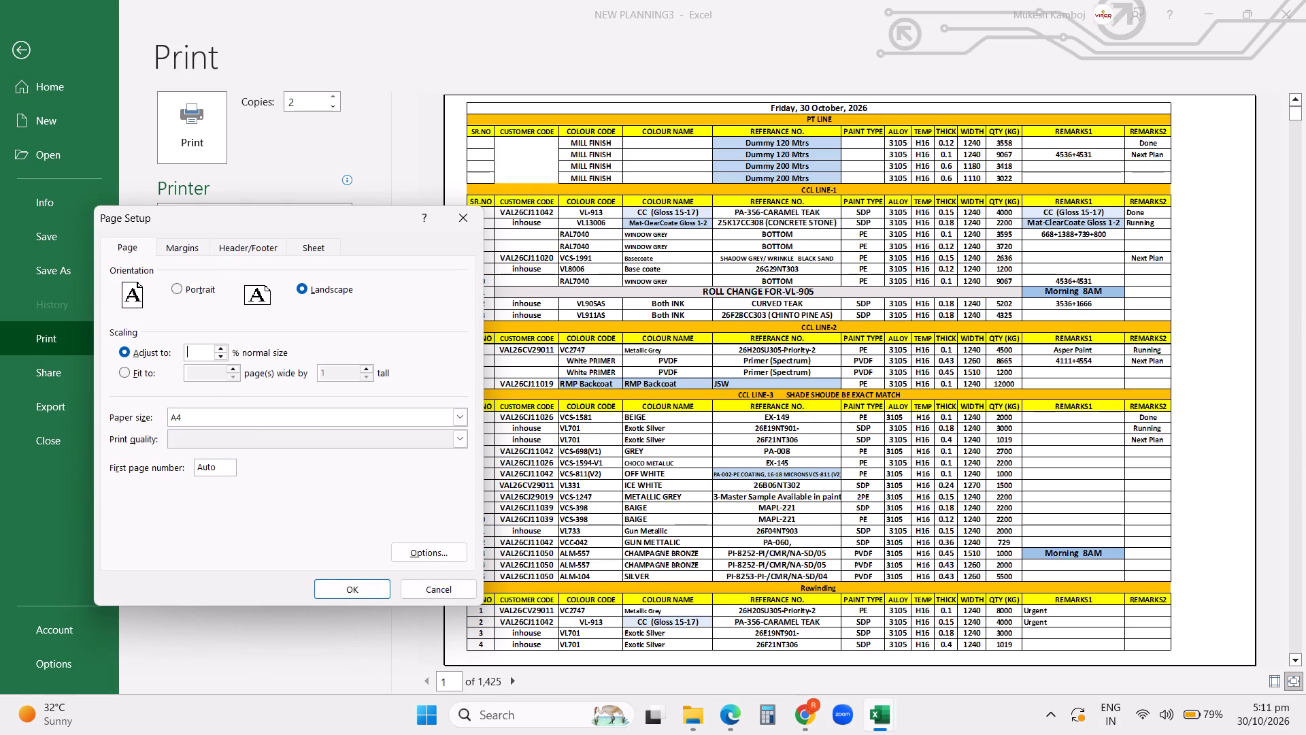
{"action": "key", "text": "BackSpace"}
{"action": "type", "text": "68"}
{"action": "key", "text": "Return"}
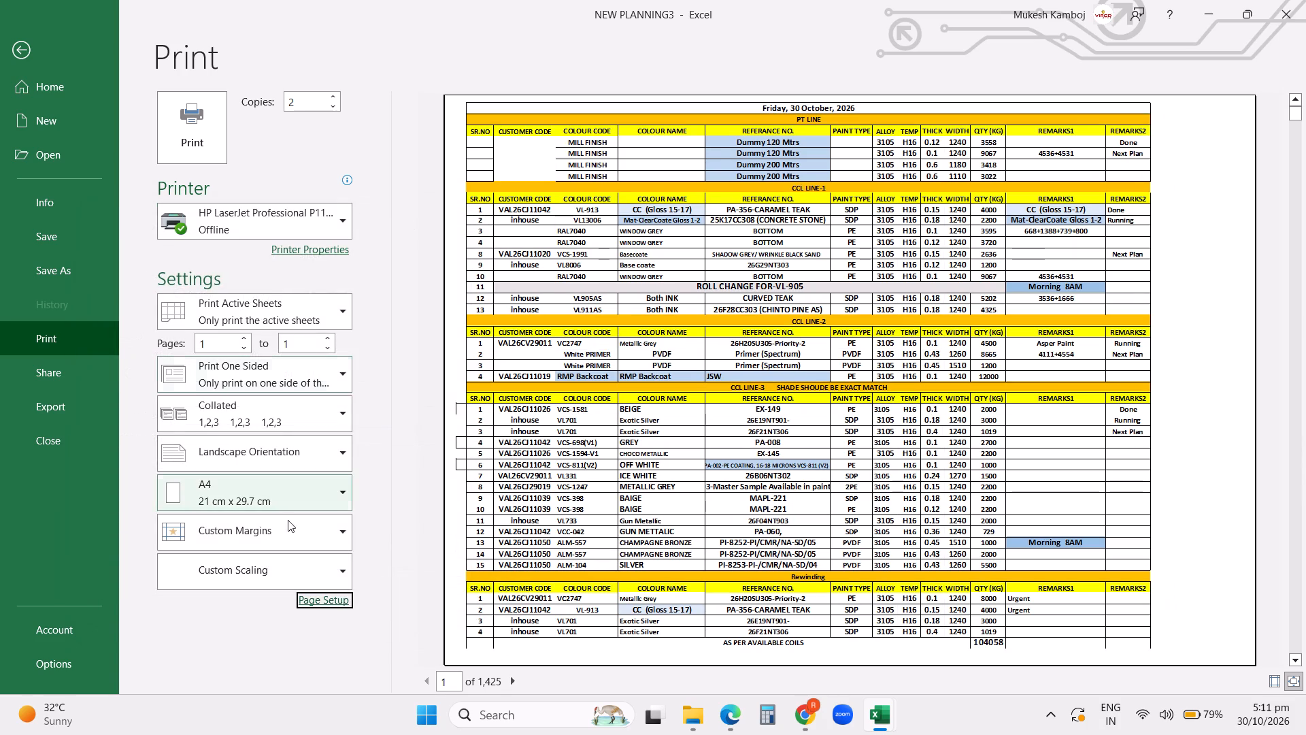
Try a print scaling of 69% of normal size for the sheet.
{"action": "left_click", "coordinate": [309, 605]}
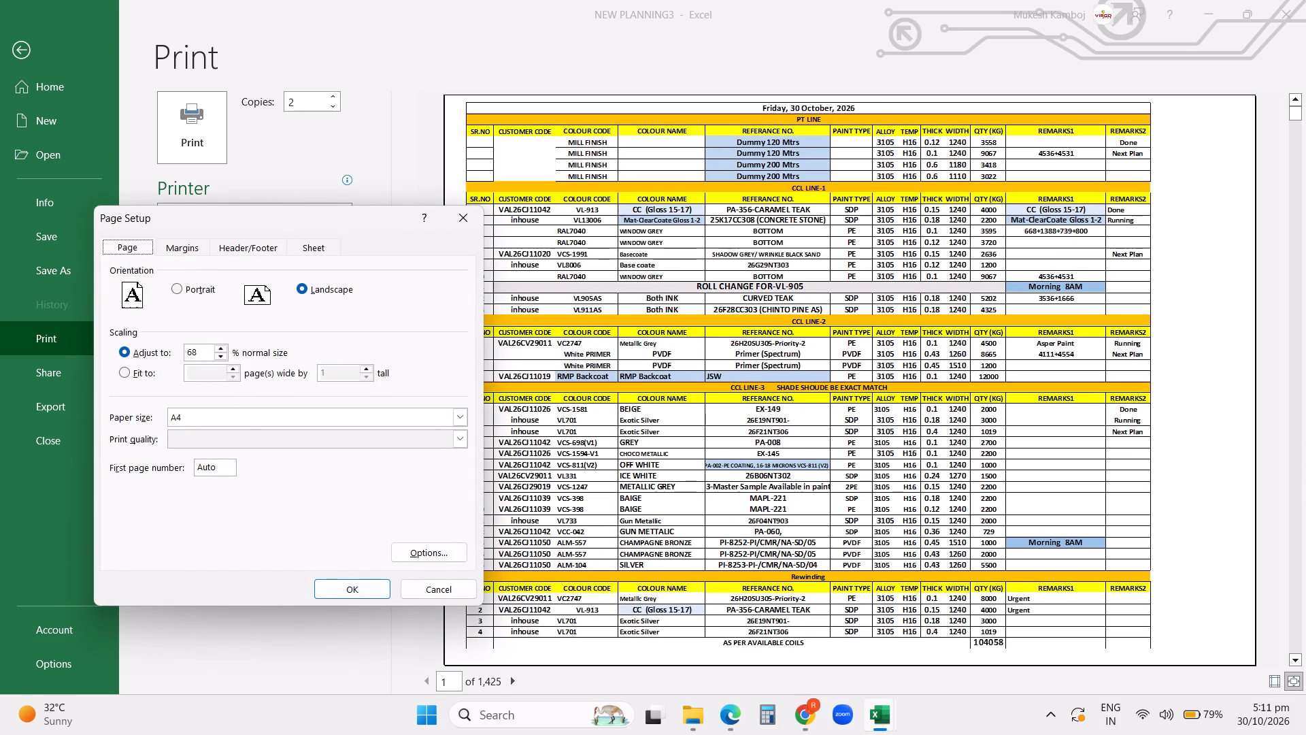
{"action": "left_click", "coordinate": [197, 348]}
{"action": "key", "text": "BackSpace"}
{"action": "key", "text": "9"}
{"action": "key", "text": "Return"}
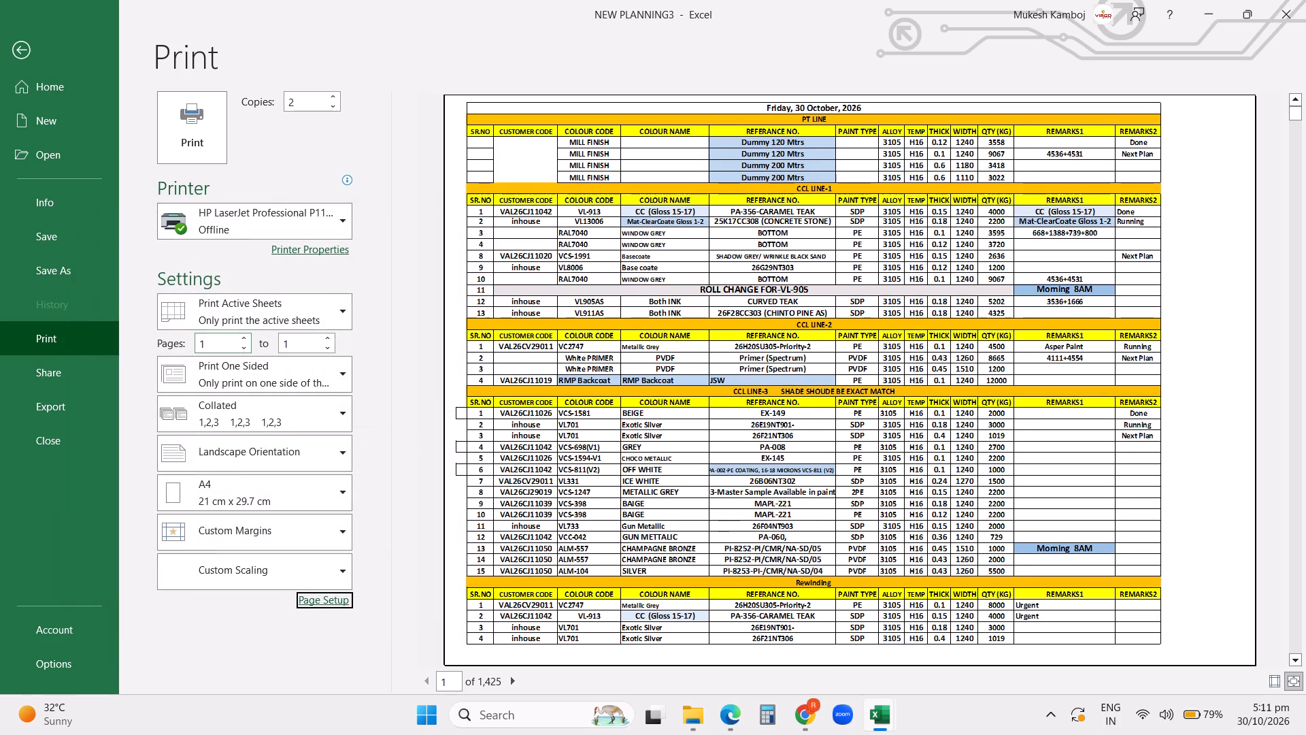
Set the sheet's print scaling to 68% so the plan down to the AS PER AVAILABLE COILS row fits on page 1.
{"action": "left_click", "coordinate": [320, 601]}
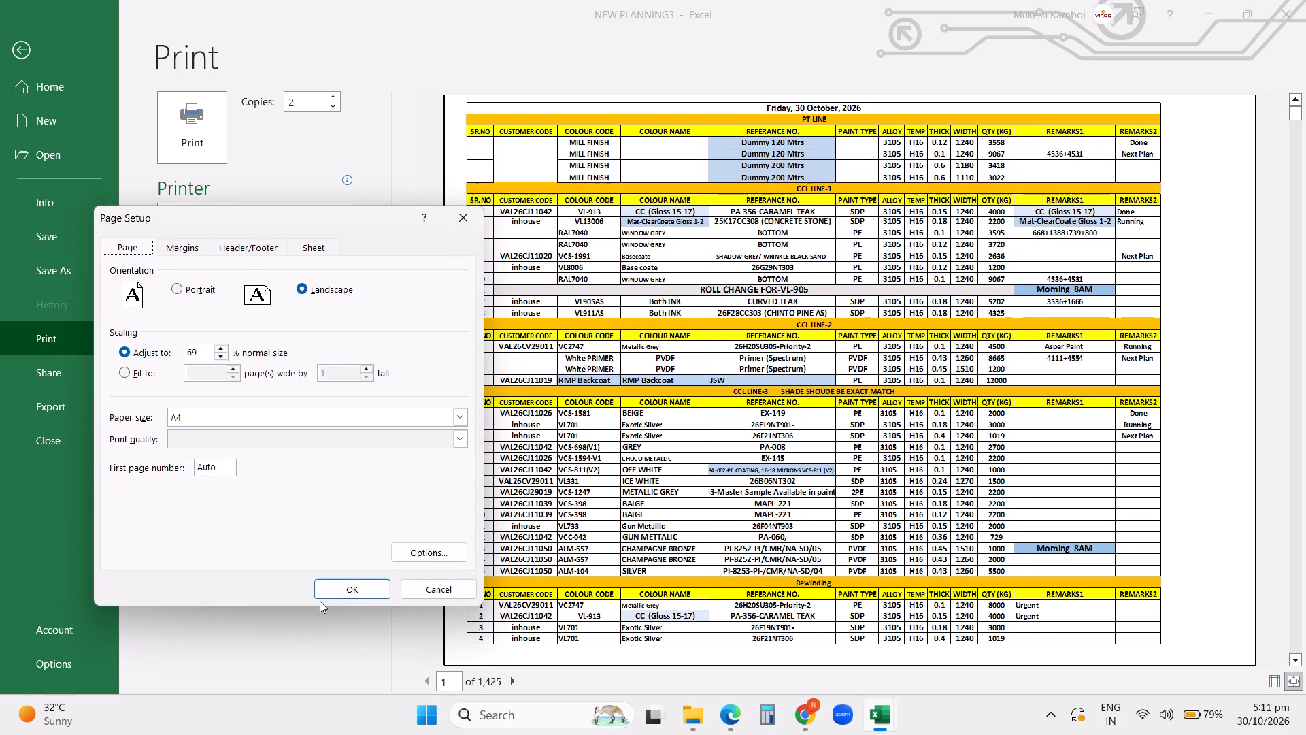
{"action": "left_click", "coordinate": [191, 350]}
{"action": "left_click", "coordinate": [197, 350]}
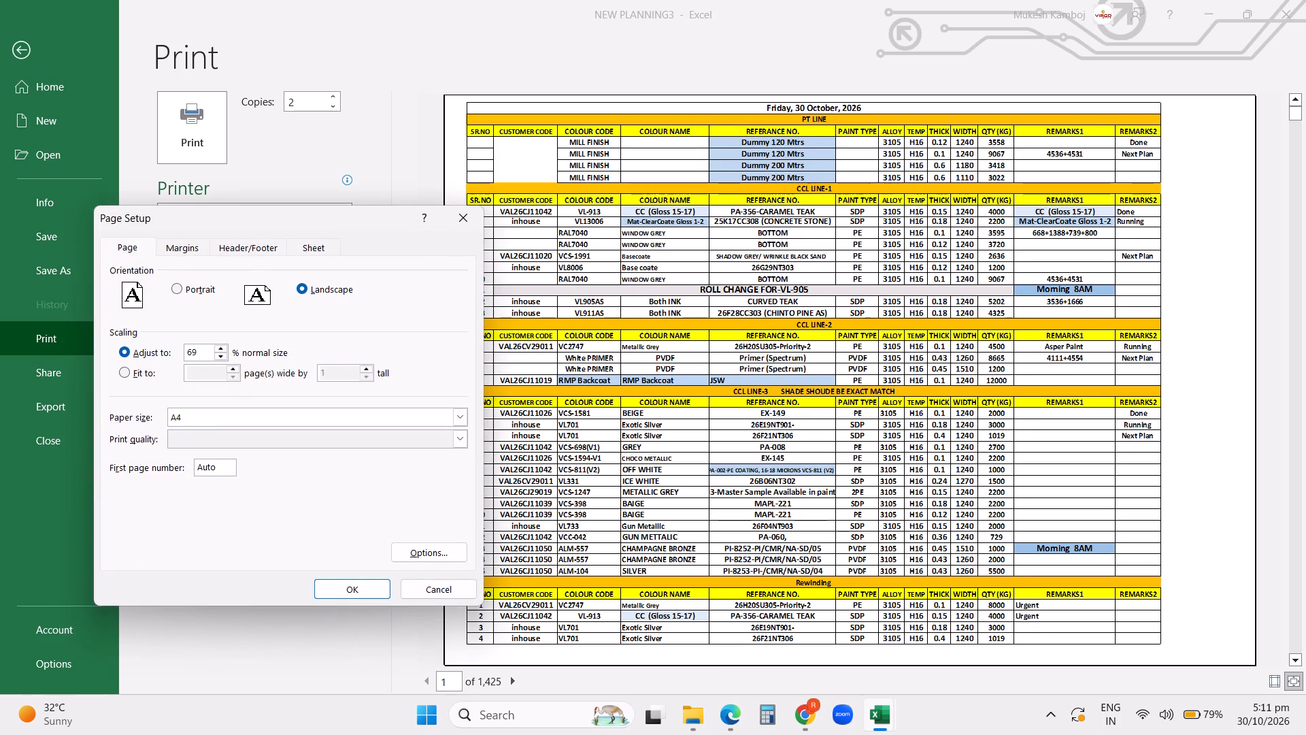
{"action": "key", "text": "BackSpace"}
{"action": "key", "text": "8"}
{"action": "key", "text": "Return"}
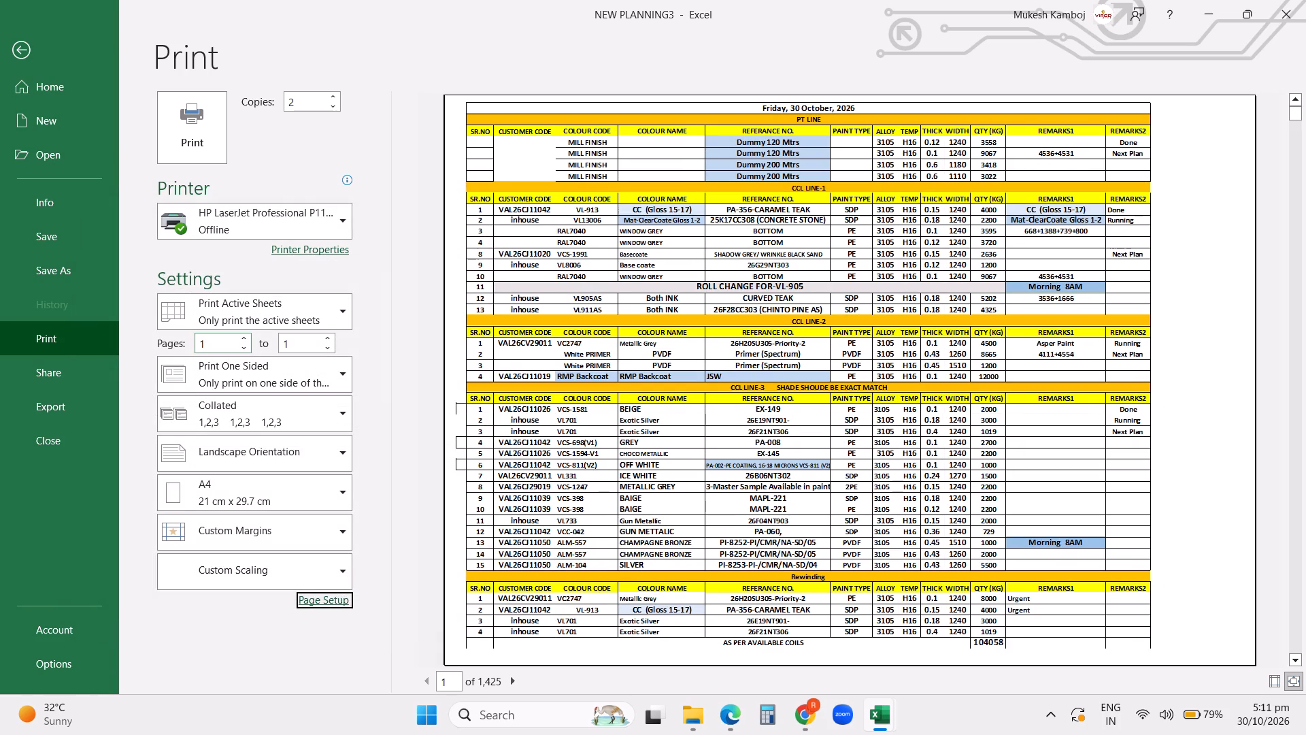
Save the planning workbook.
{"action": "key", "text": "ctrl+s"}
{"action": "left_click", "coordinate": [37, 230]}
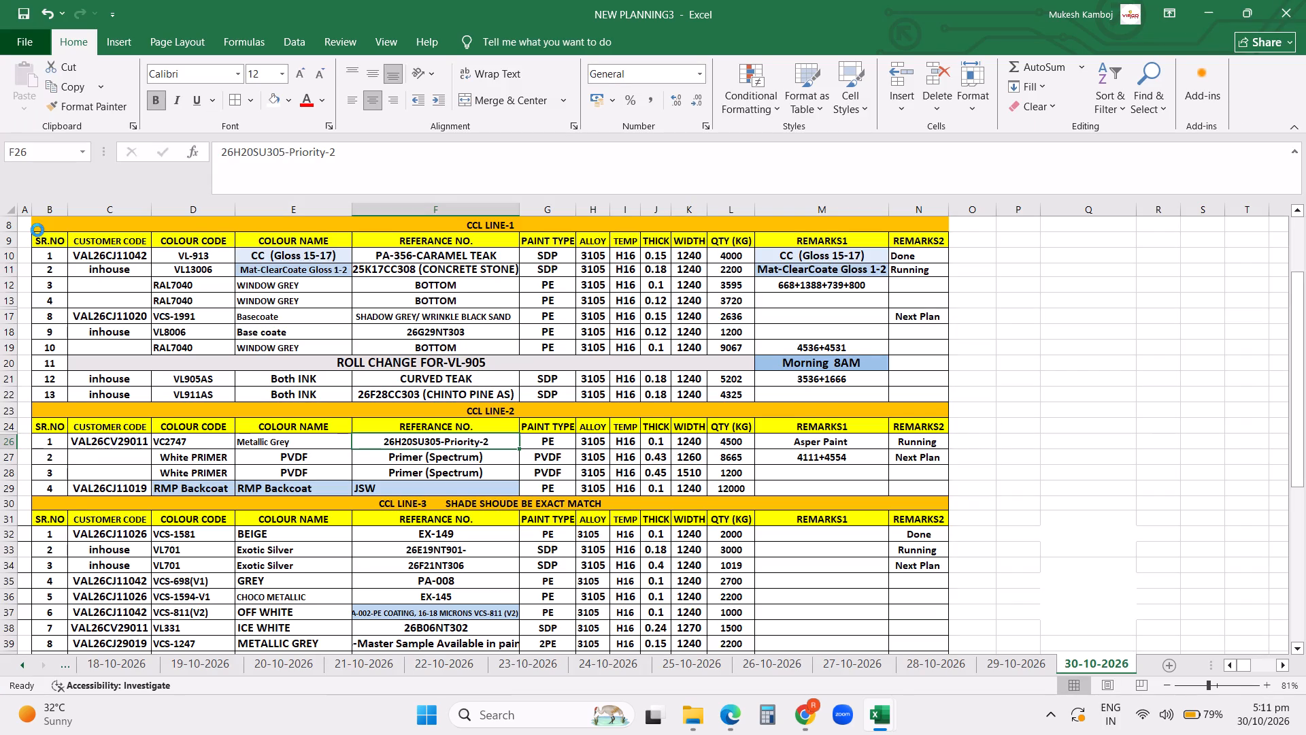
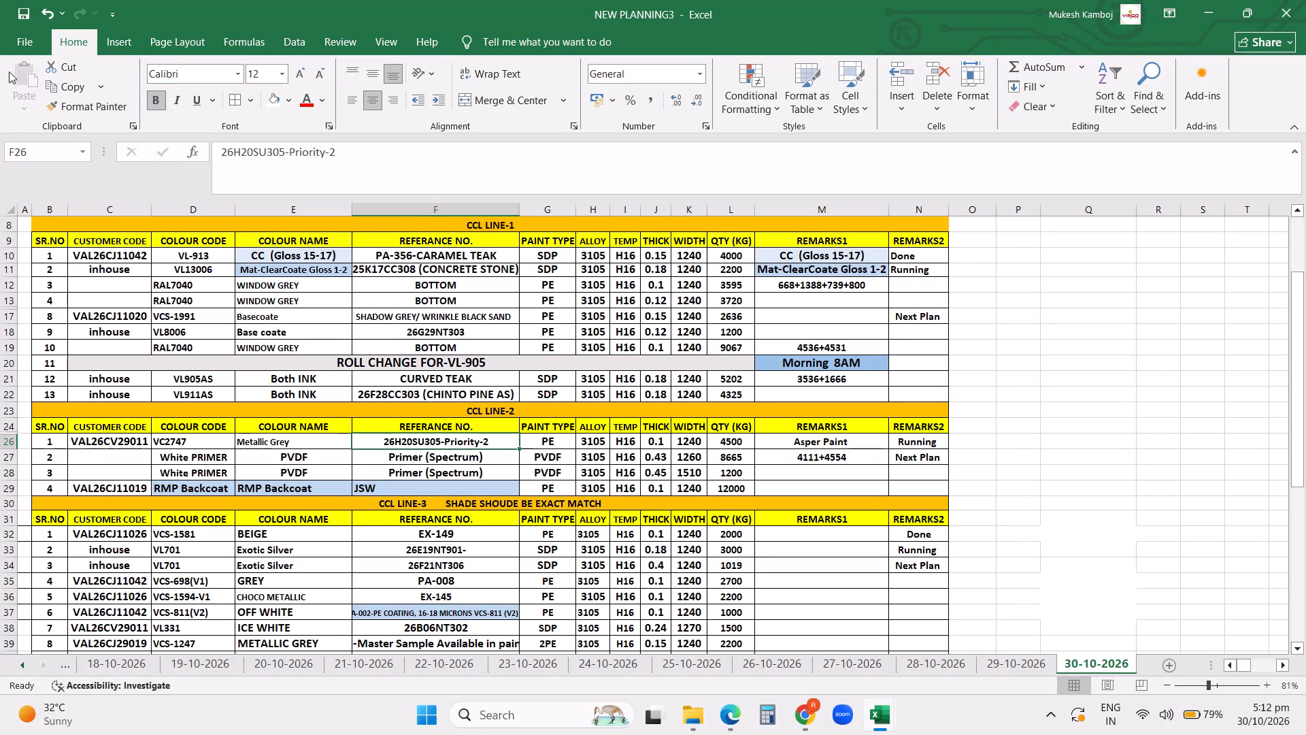
Preview the 30-10-2026 sheet's printout and set the number of print copies to 6.
{"action": "left_click", "coordinate": [31, 35]}
{"action": "left_click", "coordinate": [41, 336]}
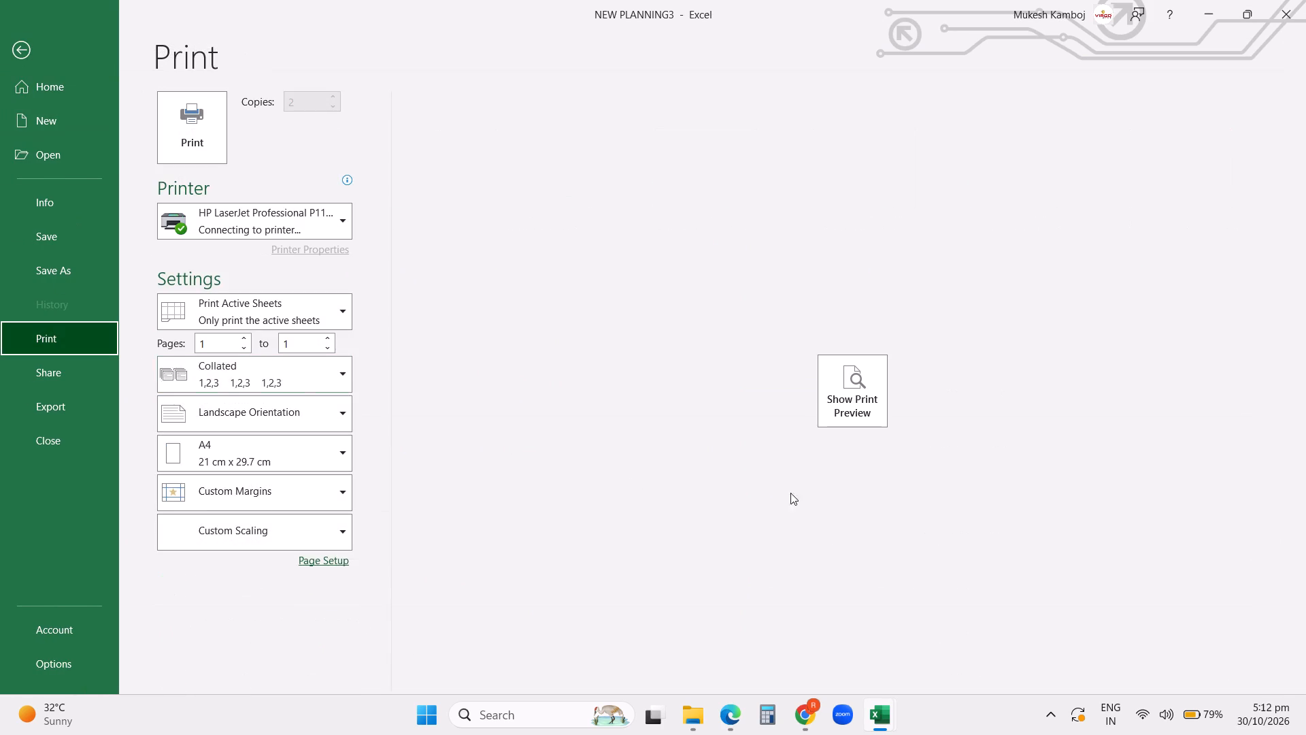
{"action": "left_click", "coordinate": [867, 397]}
{"action": "scroll", "coordinate": [909, 493], "scroll_direction": "down", "scroll_amount": 2}
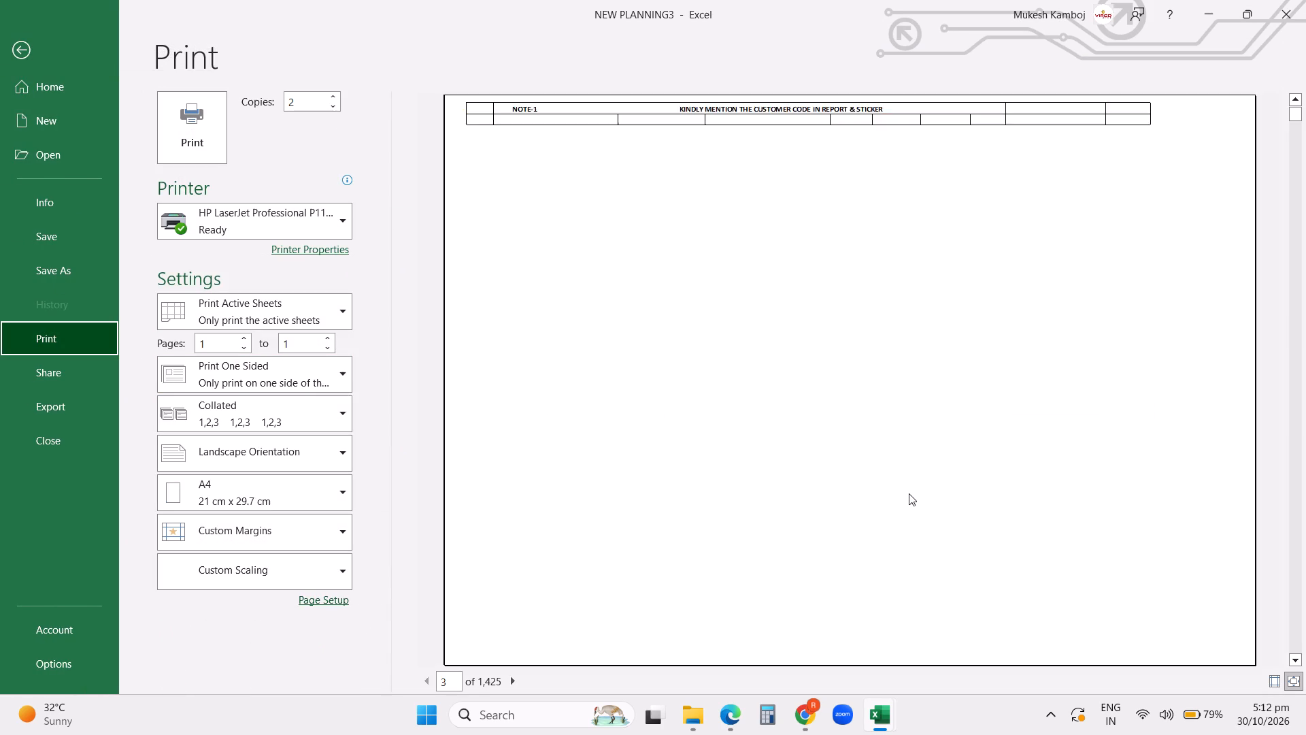
{"action": "scroll", "coordinate": [909, 493], "scroll_direction": "up", "scroll_amount": 2}
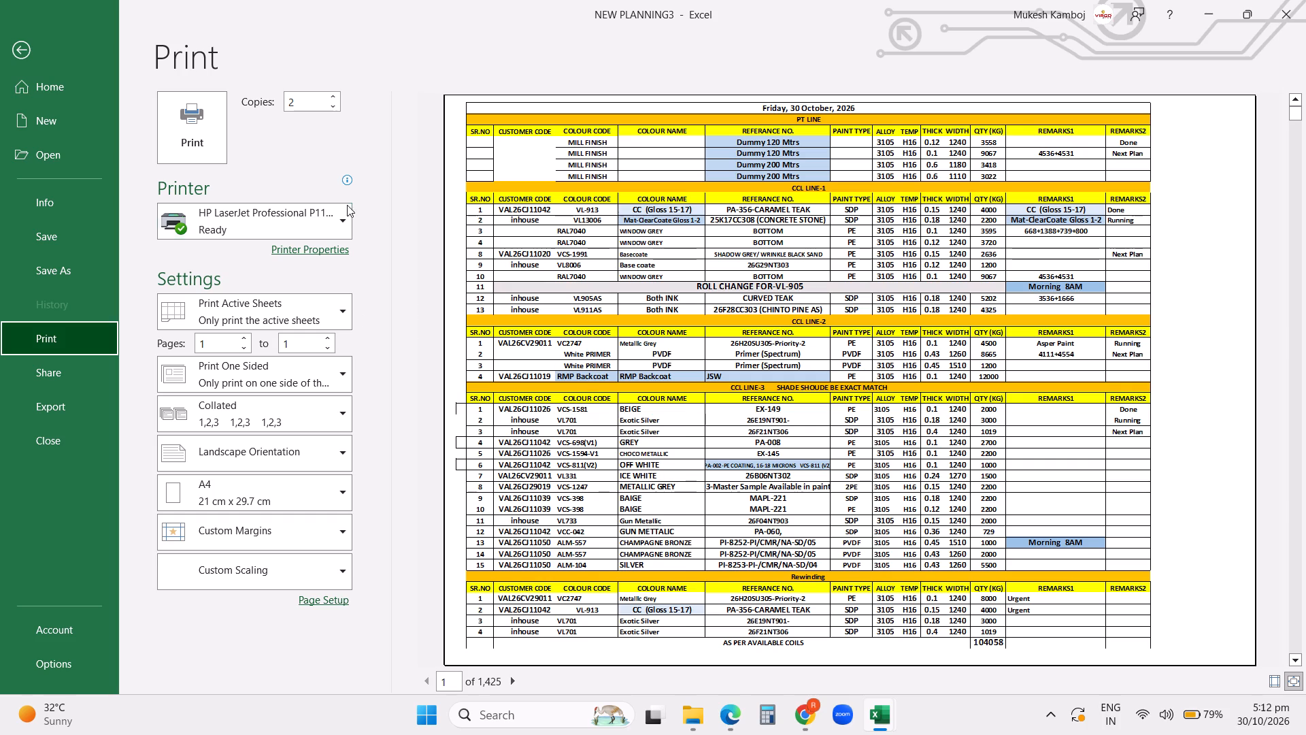
{"action": "triple_click", "coordinate": [331, 98]}
{"action": "left_click", "coordinate": [331, 98]}
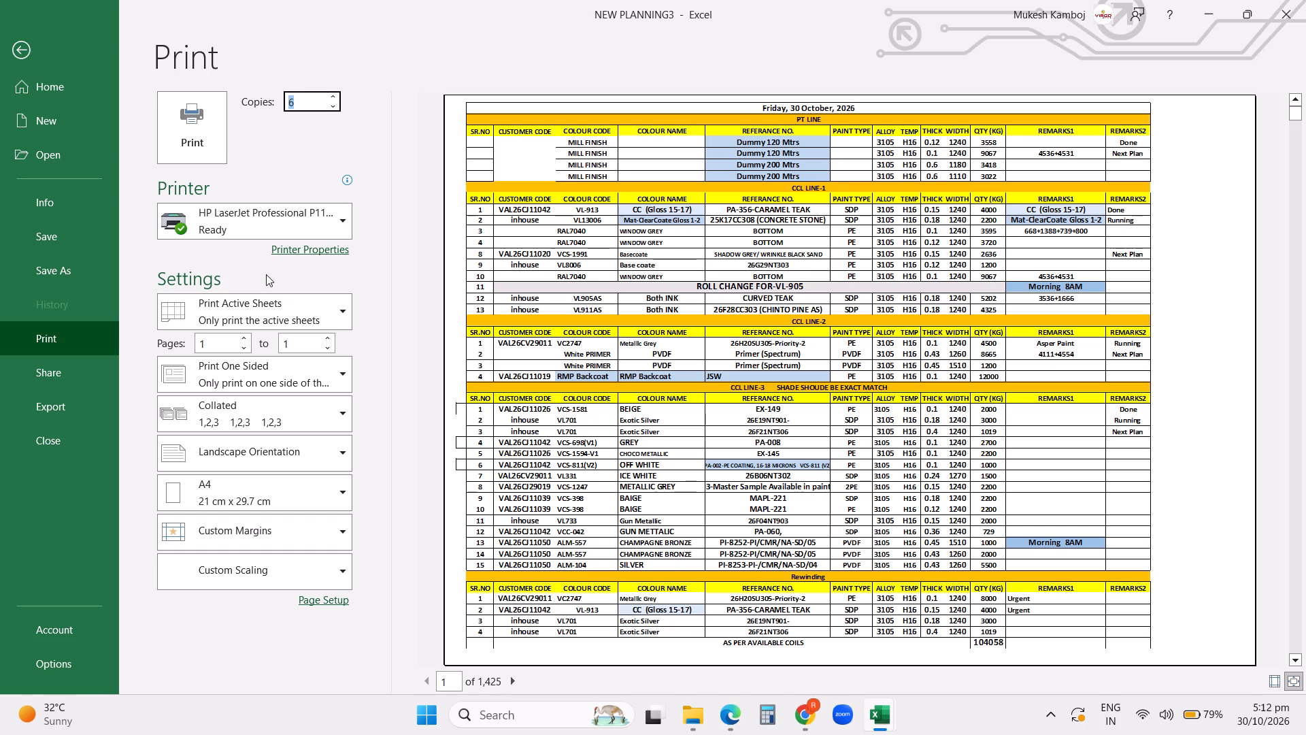
Save the planning workbook.
{"action": "left_click", "coordinate": [45, 238]}
Enter the remark DFt 18-20 in REMARKS1 for CCL LINE-3 job 10, the BAIGE VCS-398 row.
{"action": "scroll", "coordinate": [464, 363], "scroll_direction": "down", "scroll_amount": 2}
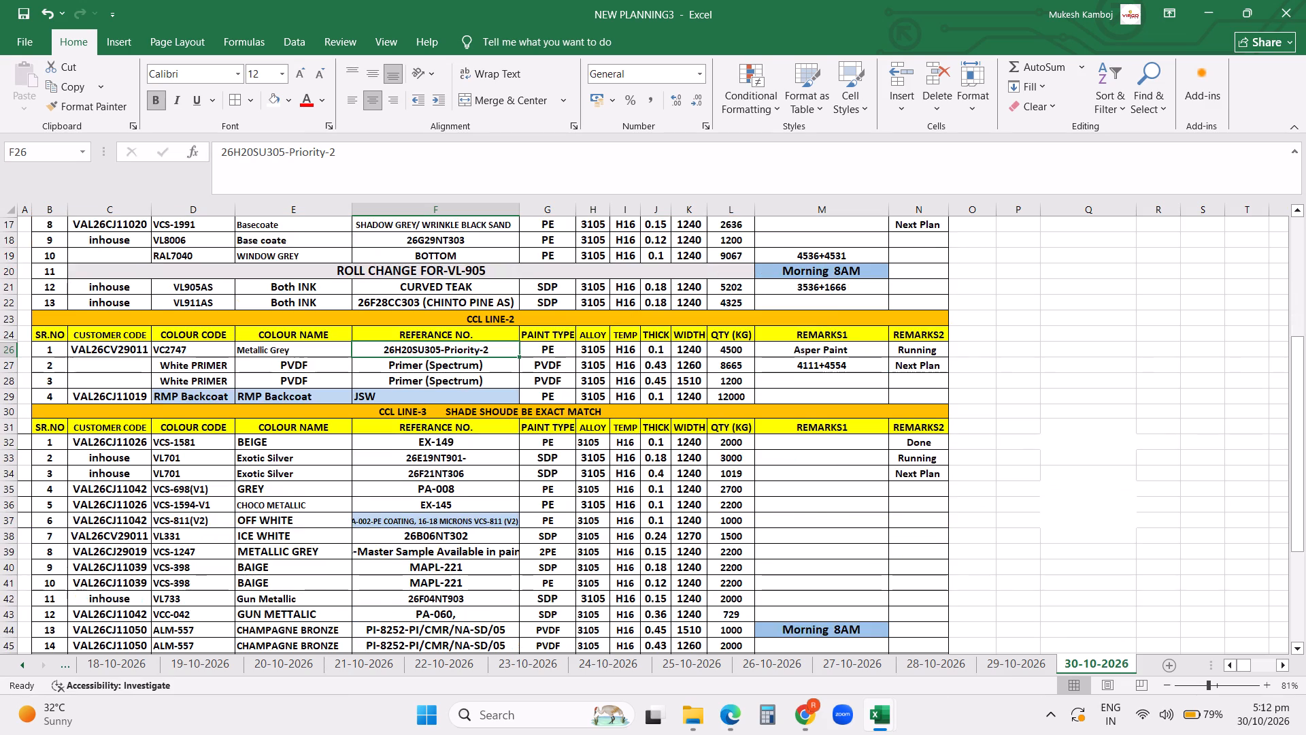
{"action": "scroll", "coordinate": [413, 457], "scroll_direction": "down", "scroll_amount": 2}
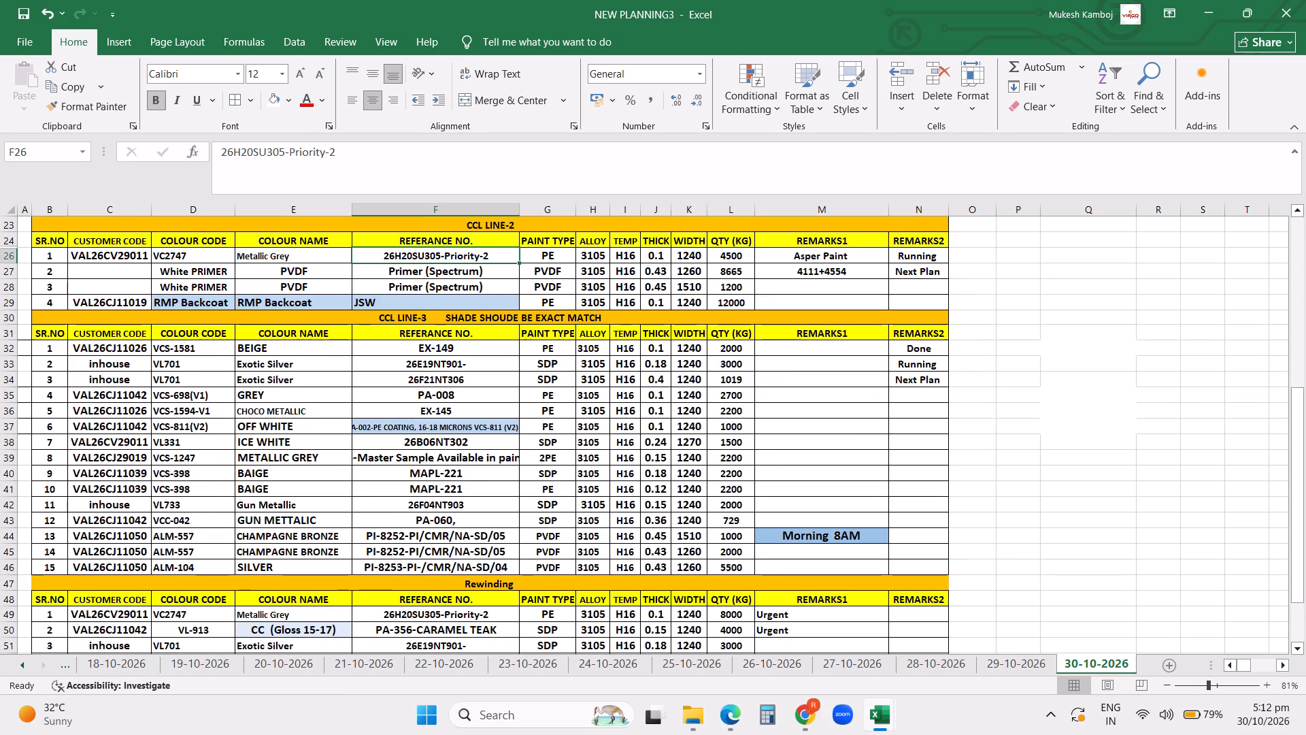
{"action": "left_click", "coordinate": [484, 488]}
{"action": "left_click", "coordinate": [784, 491]}
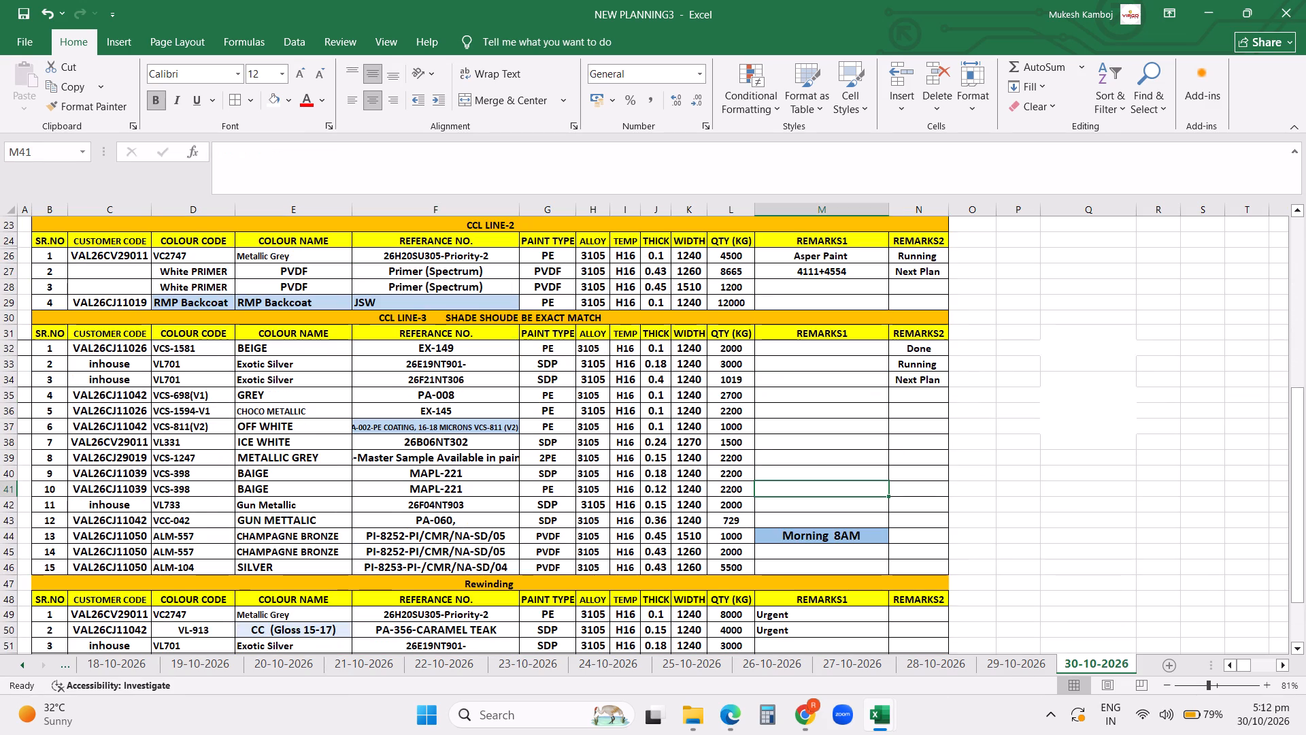
{"action": "type", "text": "DFt"}
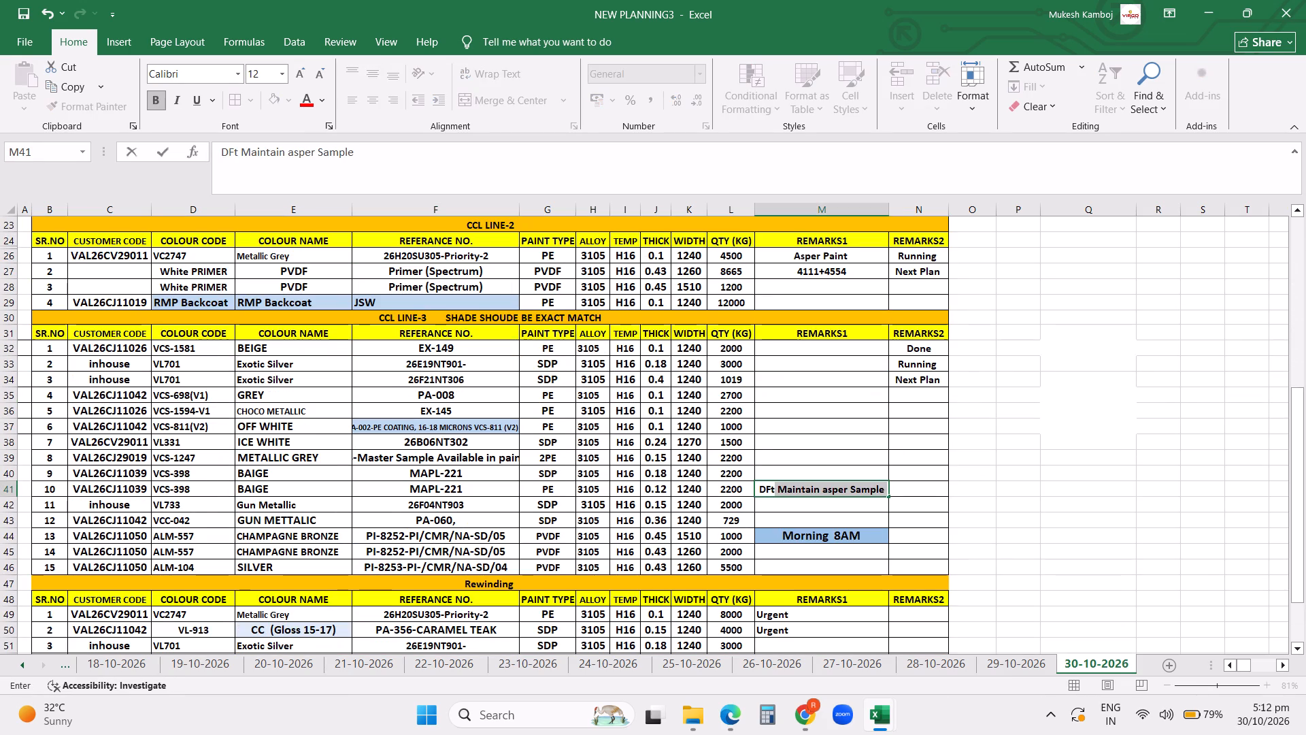
{"action": "key", "text": "space"}
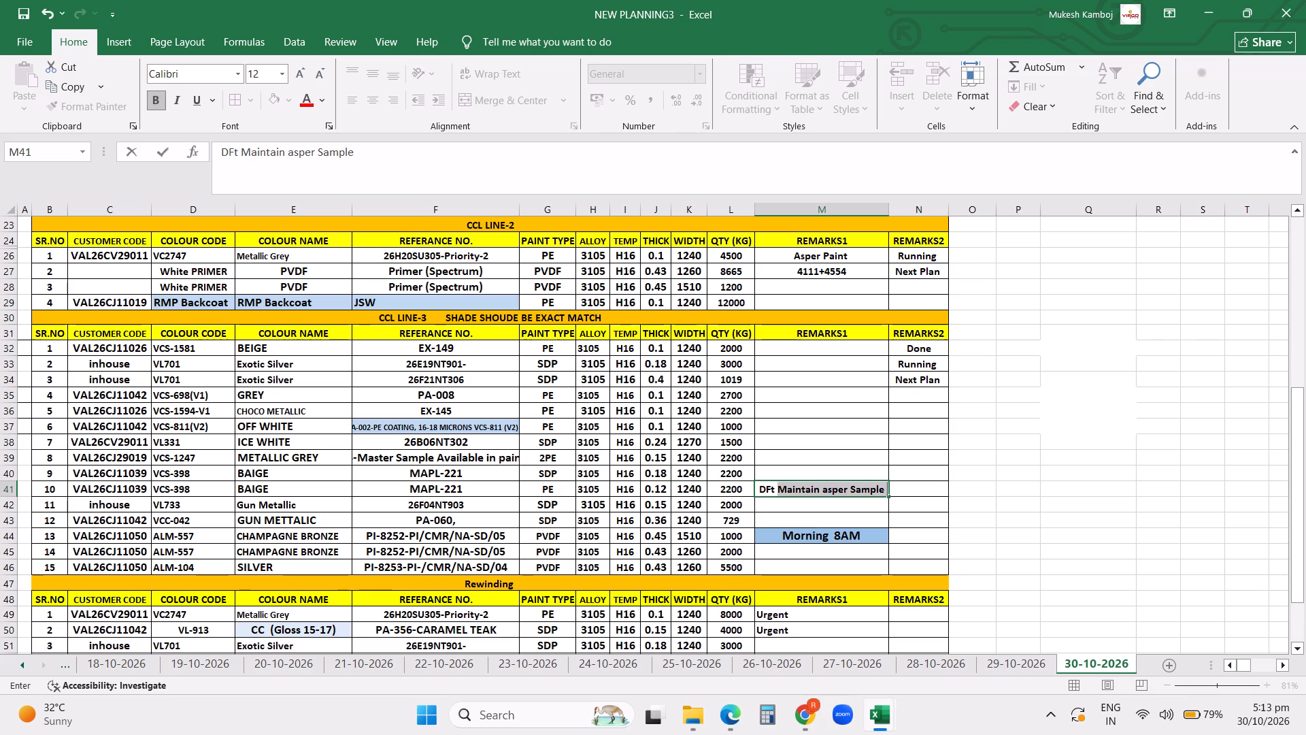
{"action": "type", "text": "18"}
{"action": "key", "text": "minus"}
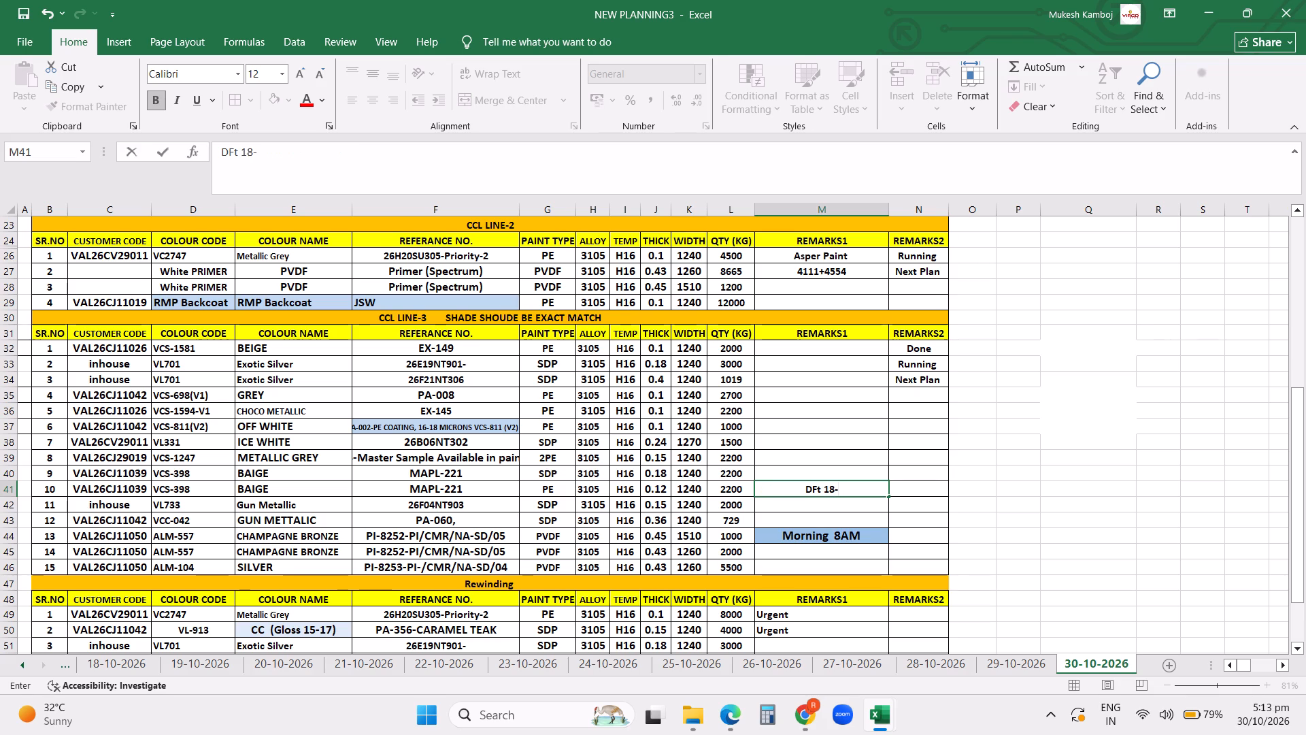
{"action": "type", "text": "20"}
{"action": "key", "text": "Return"}
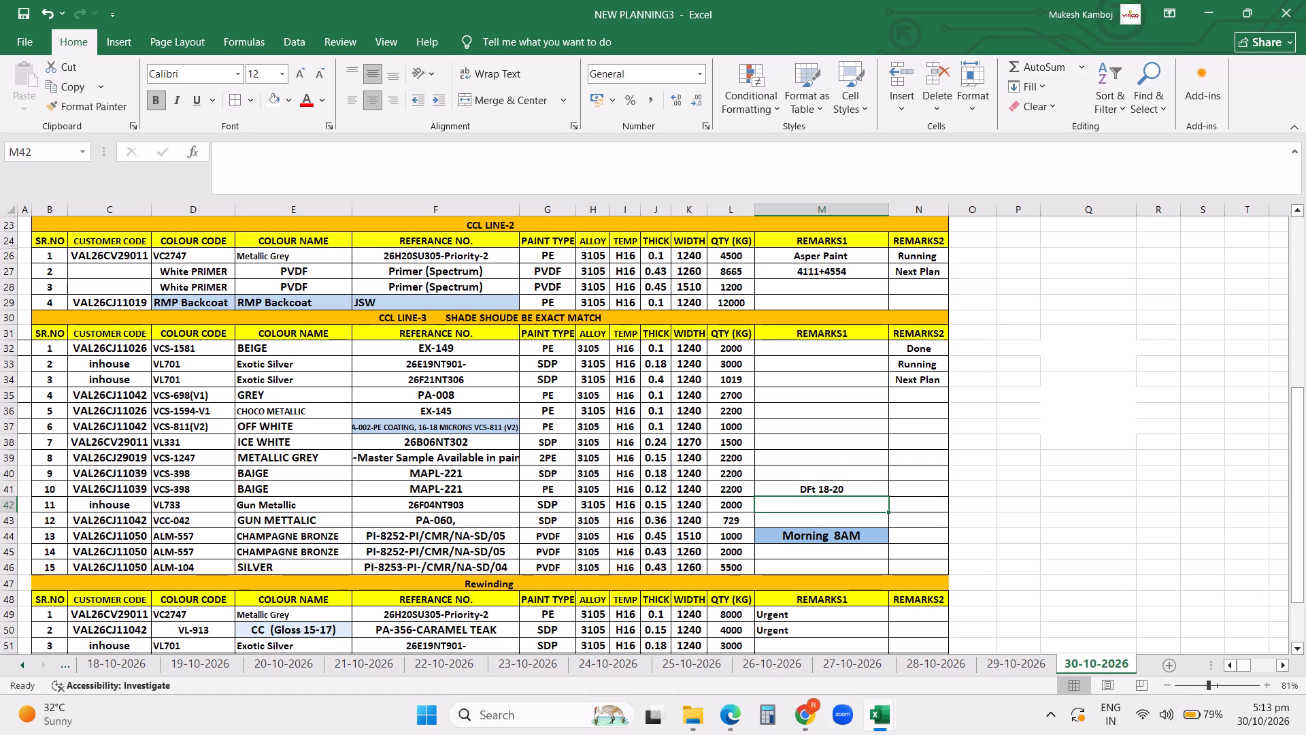
Highlight the DFt 18-20 remark cell with a light blue fill.
{"action": "key", "text": "Up"}
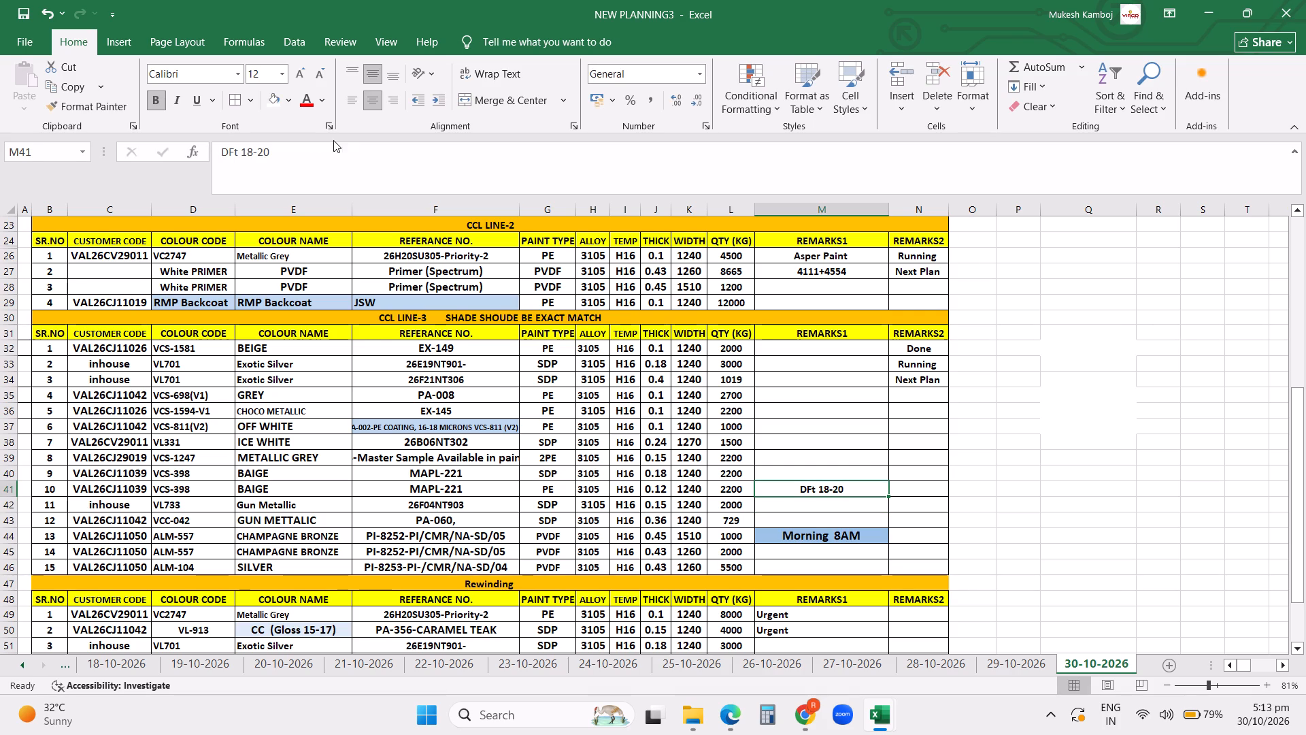
{"action": "left_click", "coordinate": [292, 98]}
{"action": "left_click", "coordinate": [368, 231]}
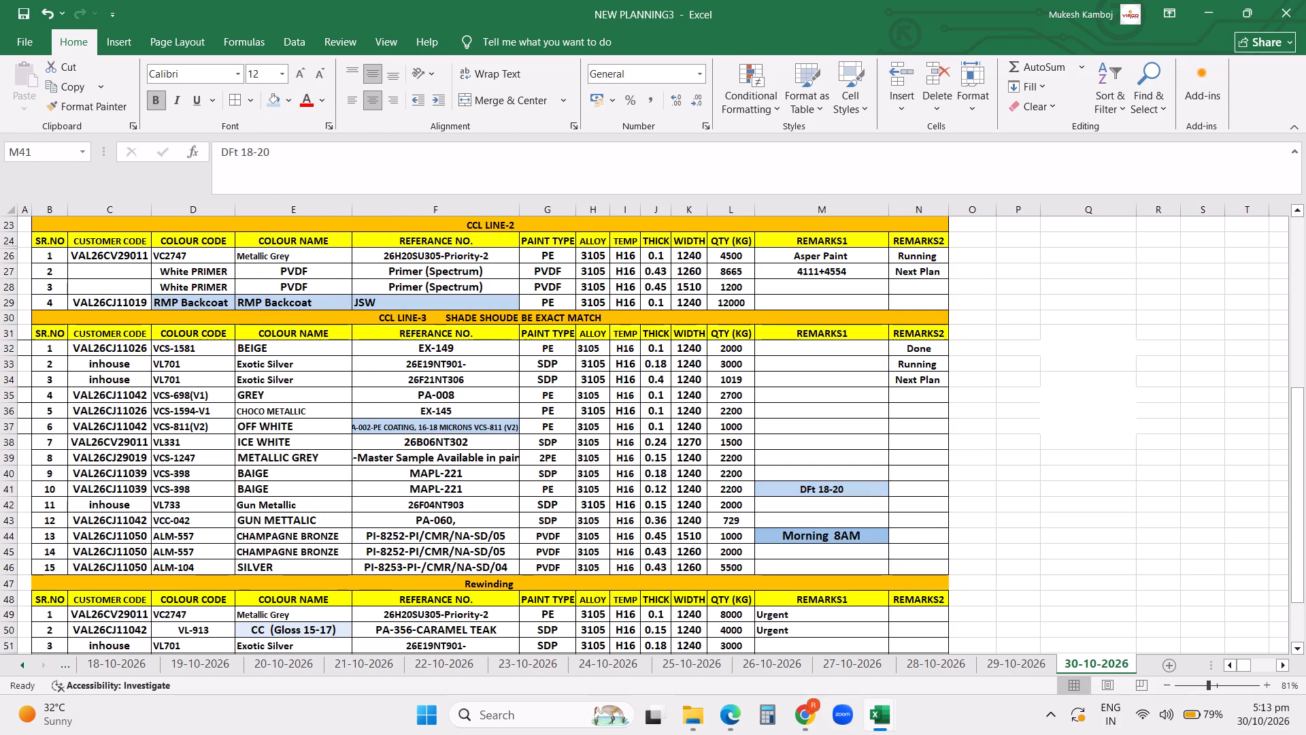
{"action": "left_click", "coordinate": [883, 488]}
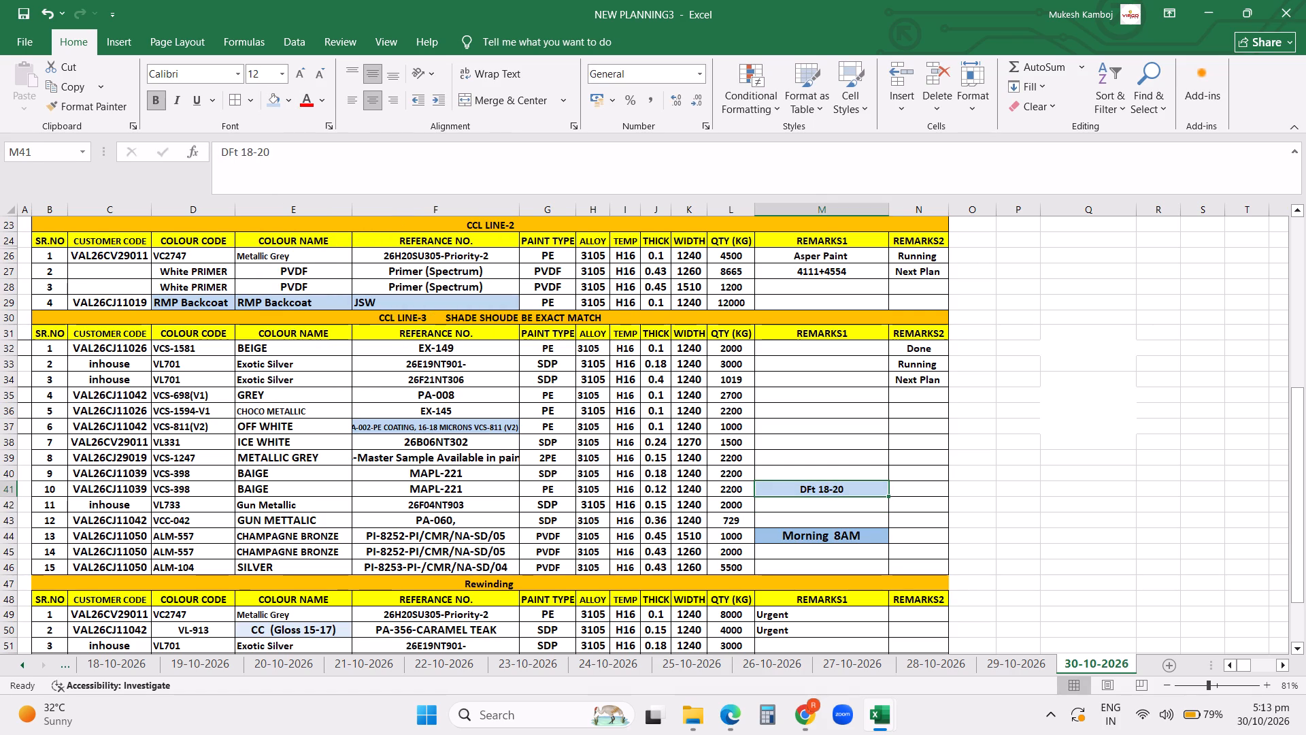
Extend the reference number of CCL LINE-3 job 10 to read MAPL-221 DFT-18-20.
{"action": "left_click", "coordinate": [468, 486]}
{"action": "left_click", "coordinate": [354, 159]}
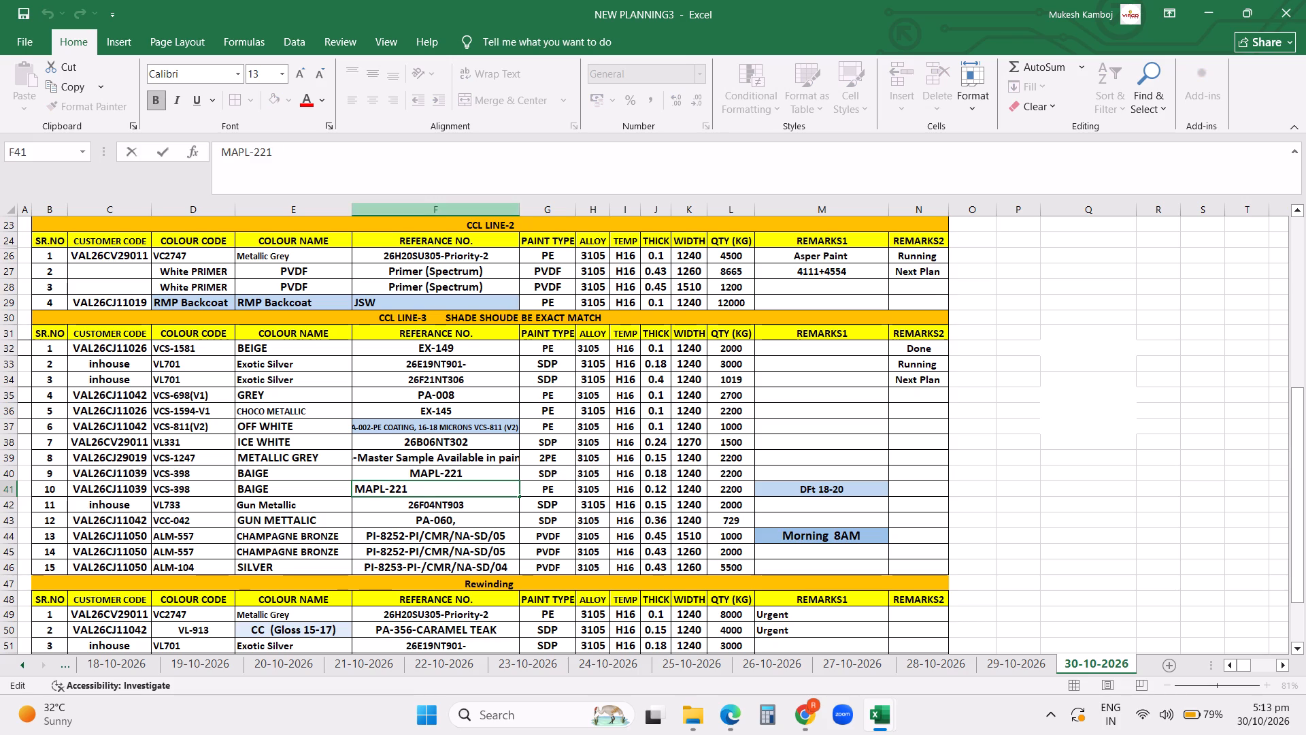
{"action": "left_click", "coordinate": [712, 492]}
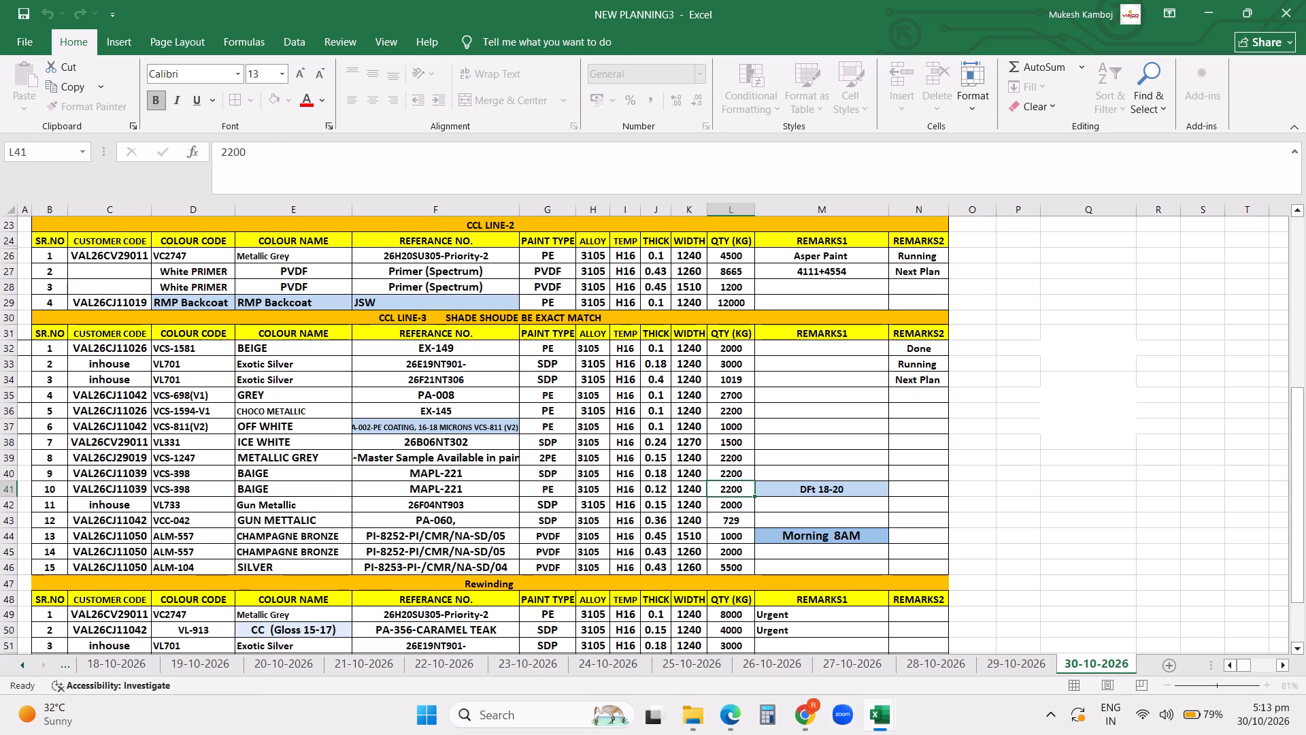
{"action": "left_click", "coordinate": [495, 491]}
{"action": "left_click", "coordinate": [321, 151]}
{"action": "key", "text": "space"}
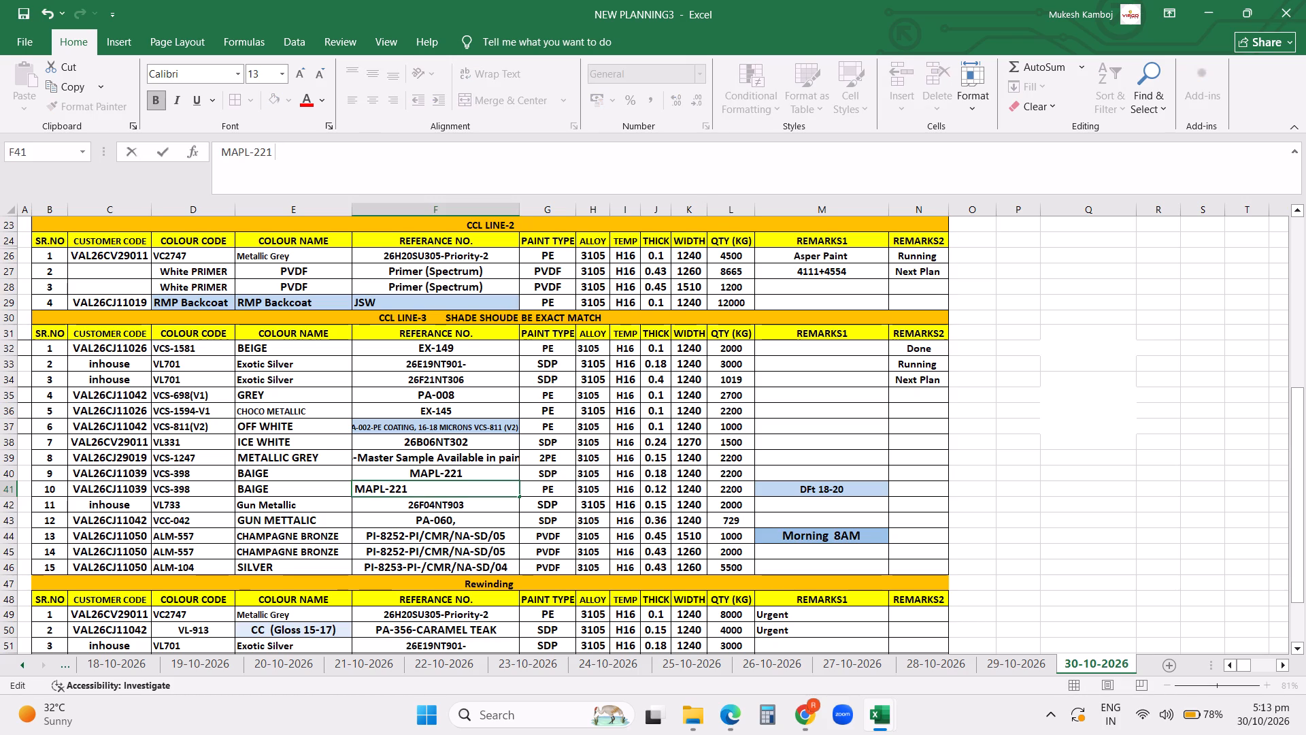
{"action": "type", "text": "dft"}
{"action": "key", "text": "BackSpace"}
{"action": "key", "text": "BackSpace"}
{"action": "key", "text": "BackSpace"}
{"action": "type", "text": "DF"}
{"action": "key", "text": "t"}
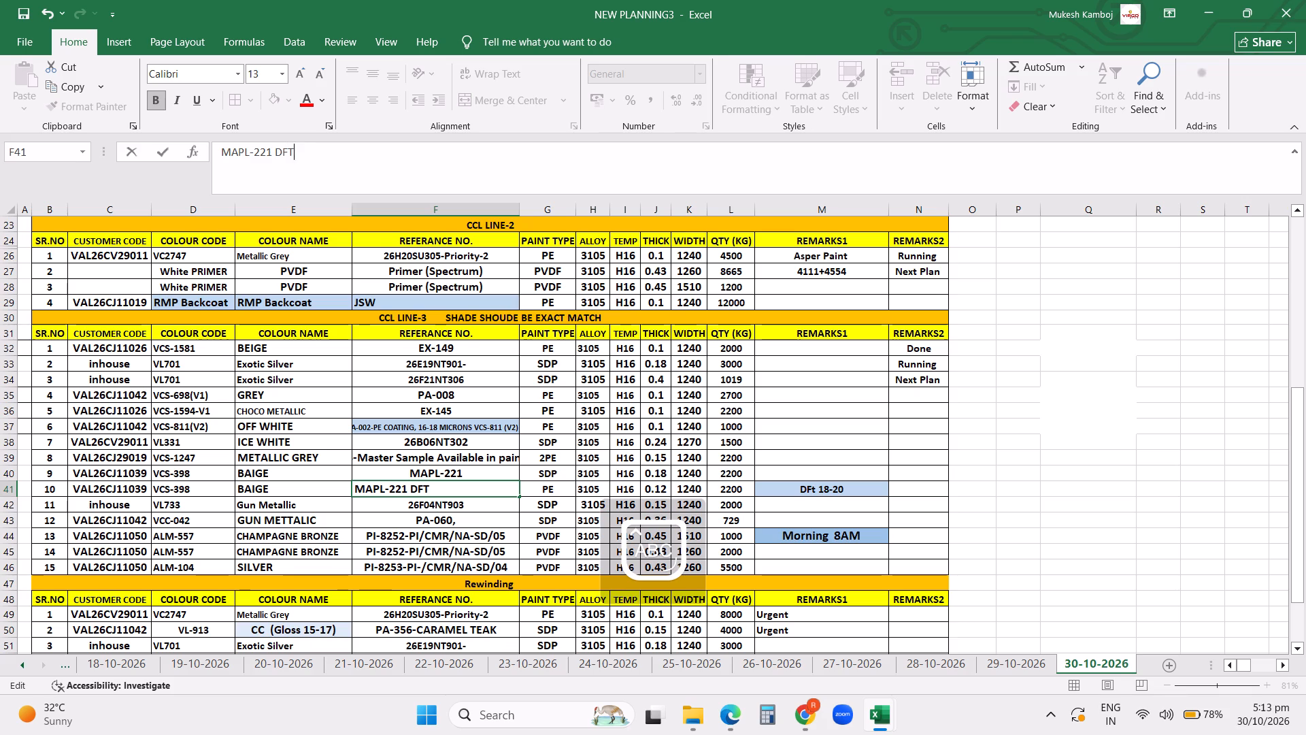
{"action": "key", "text": "minus"}
{"action": "type", "text": "18-20"}
{"action": "key", "text": "Return"}
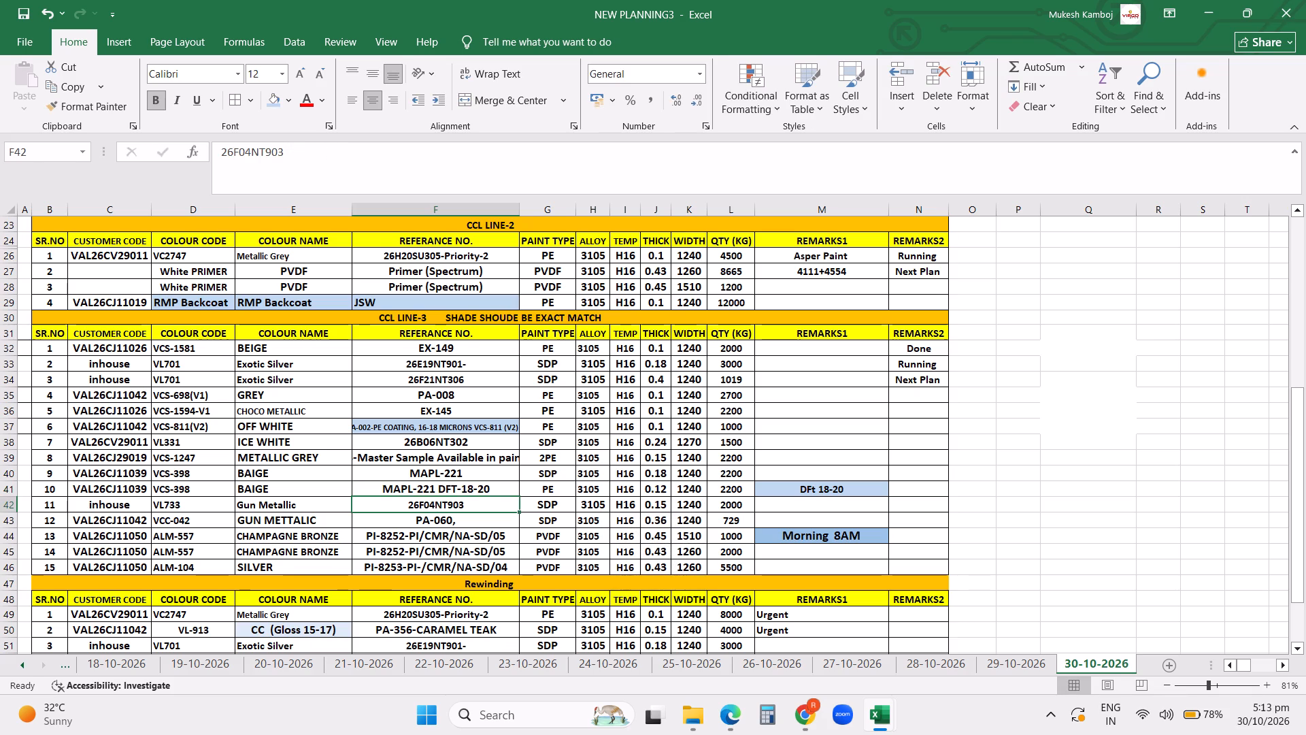
Apply the same light blue fill to the MAPL-221 DFT-18-20 reference cell.
{"action": "left_click", "coordinate": [435, 483]}
{"action": "left_click", "coordinate": [271, 101]}
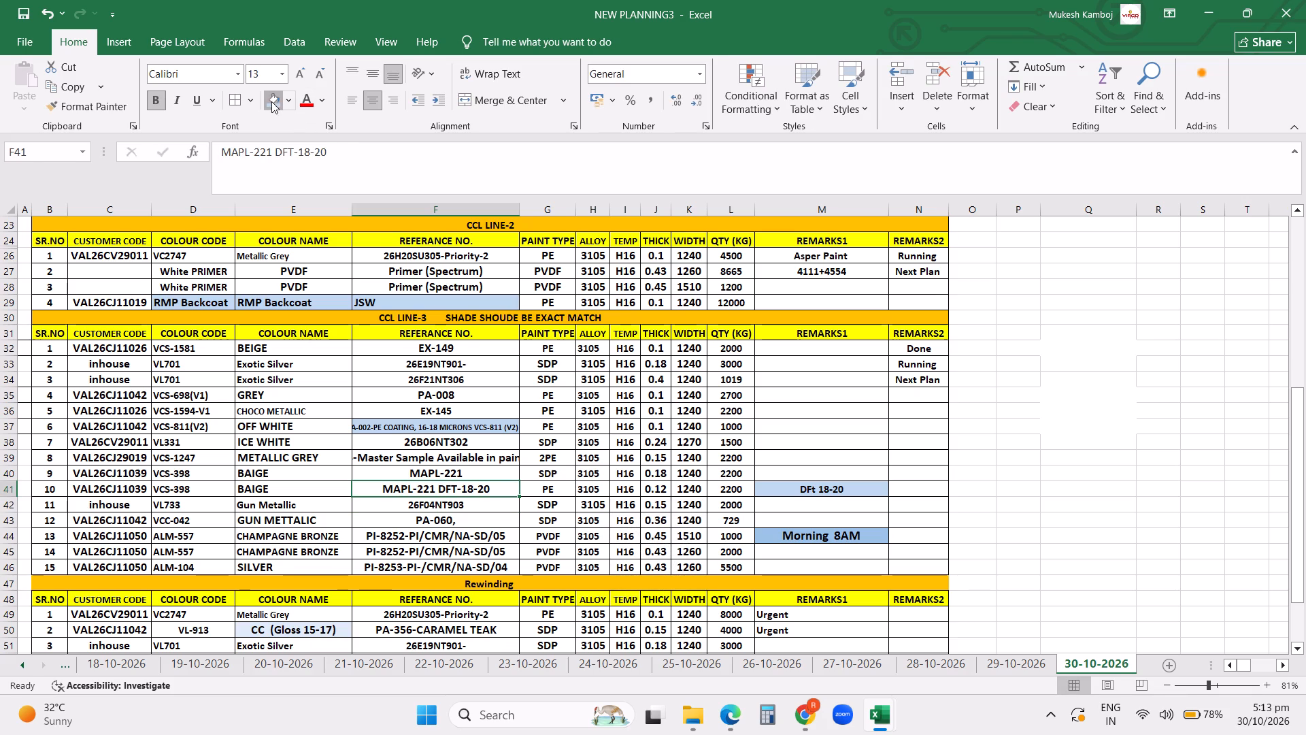
{"action": "left_click", "coordinate": [916, 465]}
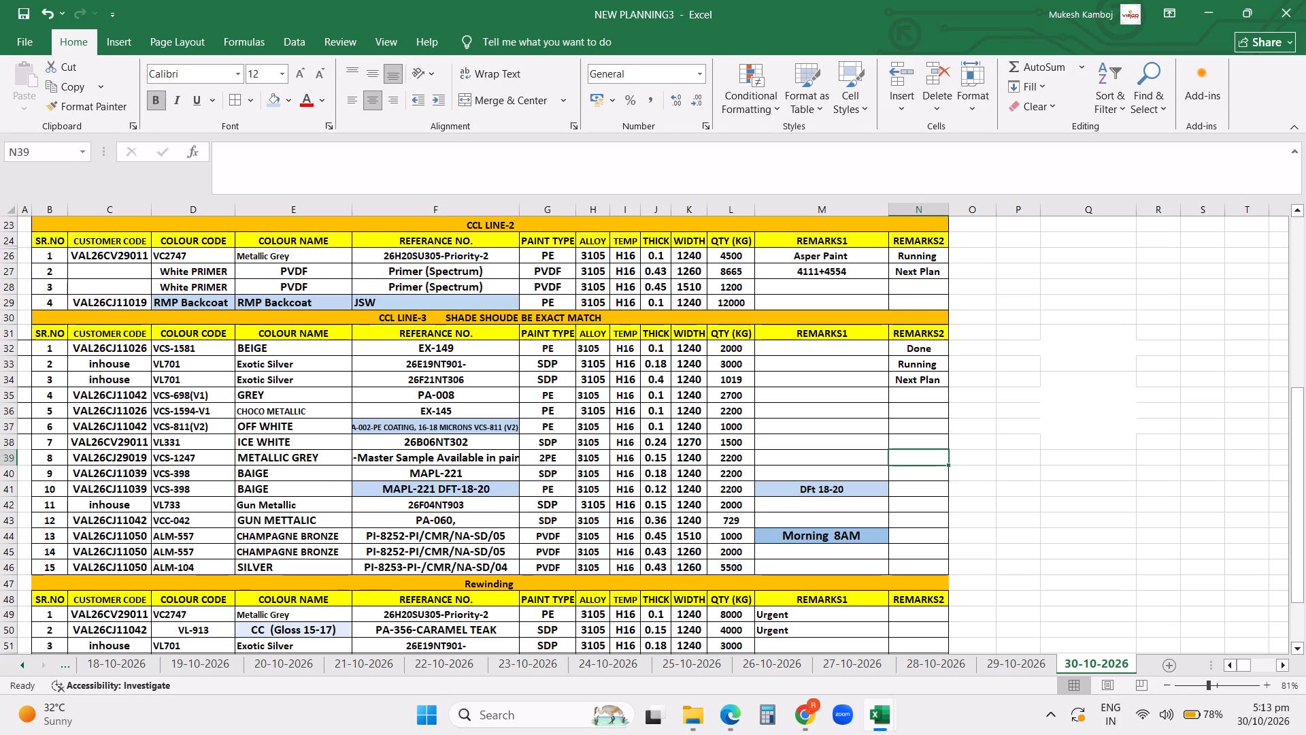
Reduce the font size of the METALLIC GREY job's EX-103 reference through 11 and 10 to 9 so its full text fits the cell.
{"action": "left_click", "coordinate": [470, 454]}
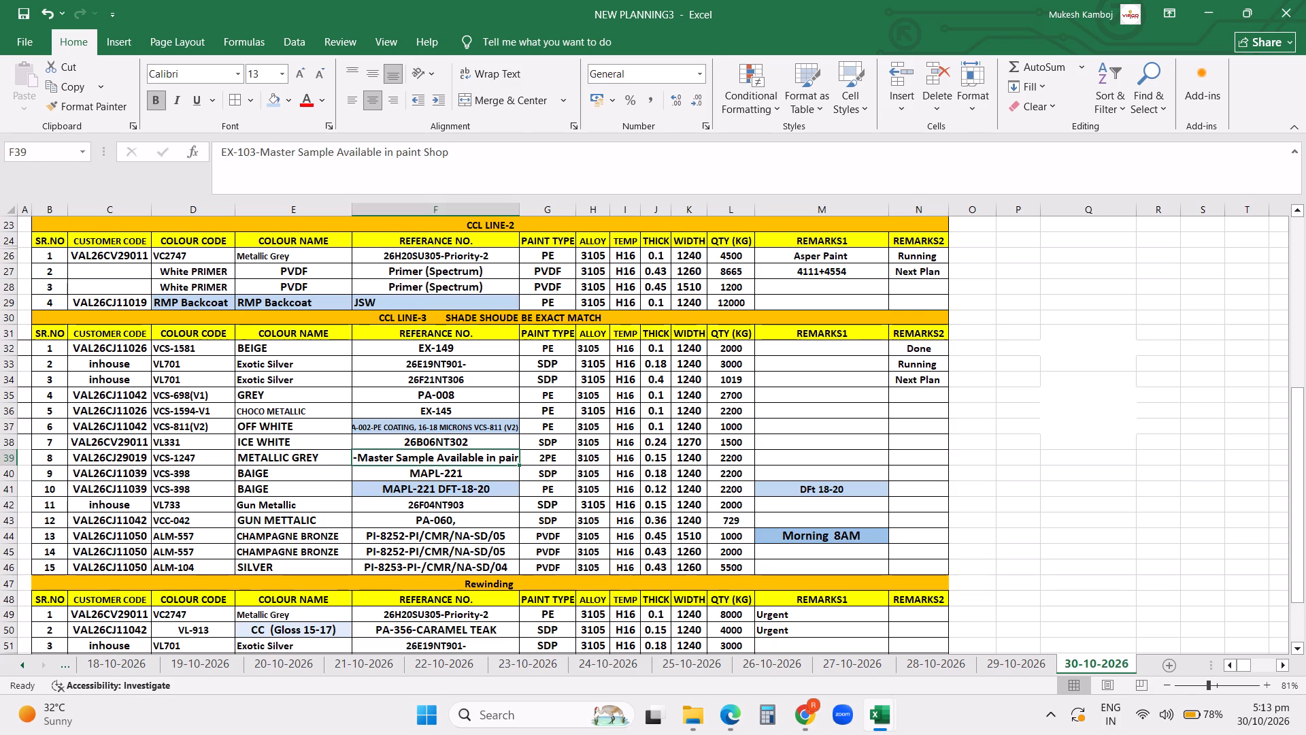
{"action": "left_click", "coordinate": [269, 76]}
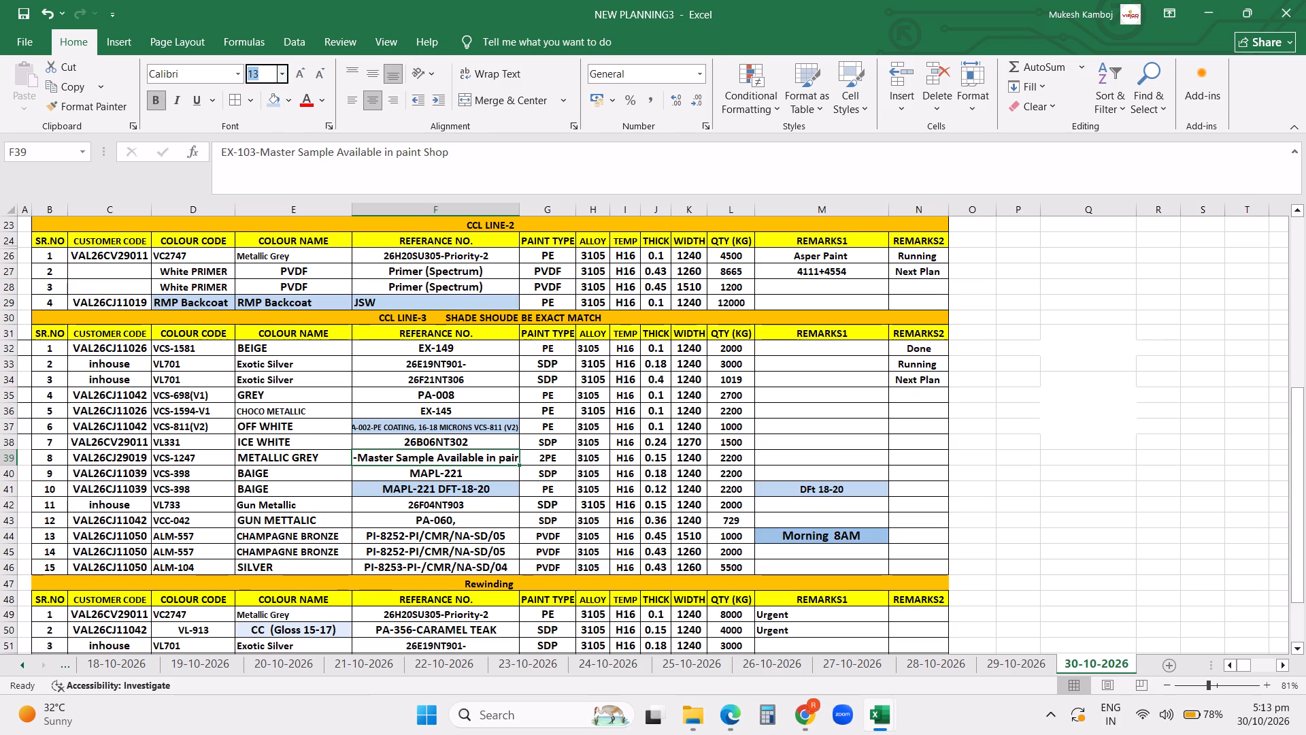
{"action": "type", "text": "11"}
{"action": "key", "text": "Return"}
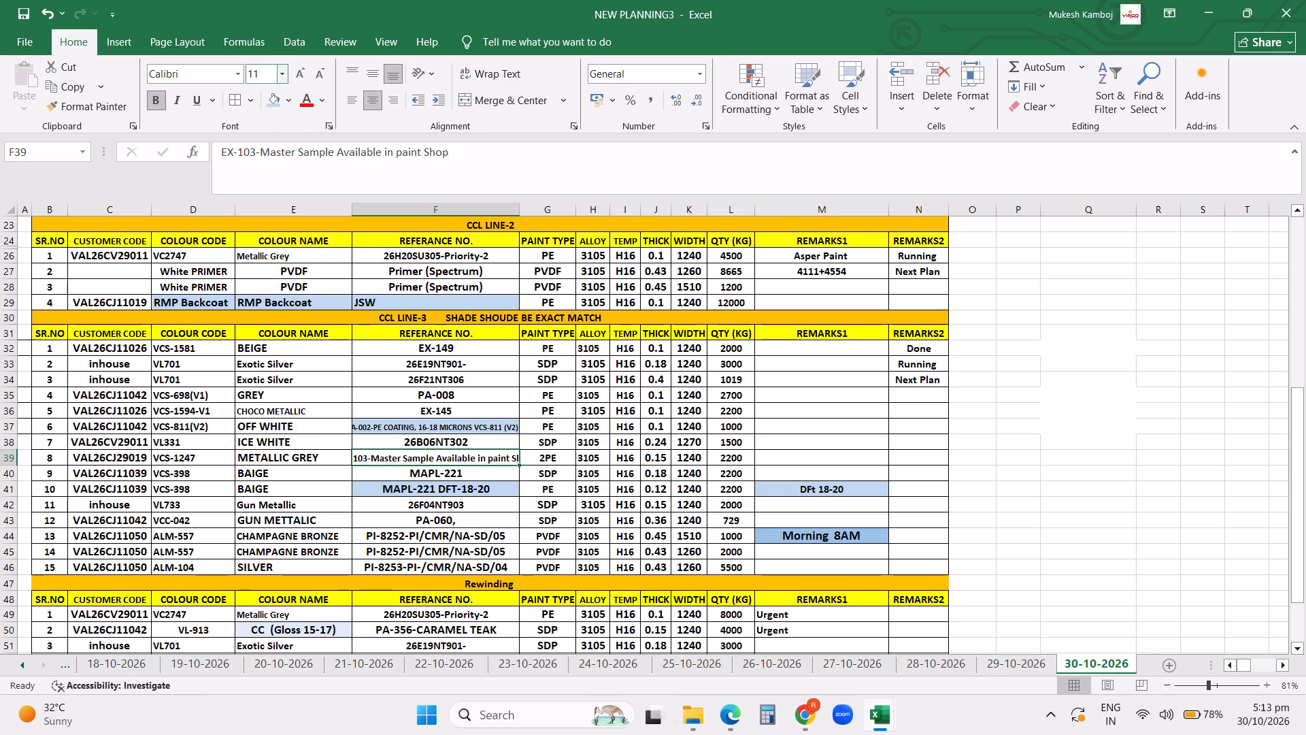
{"action": "left_click", "coordinate": [269, 76]}
{"action": "type", "text": "10"}
{"action": "key", "text": "Return"}
{"action": "left_click", "coordinate": [269, 76]}
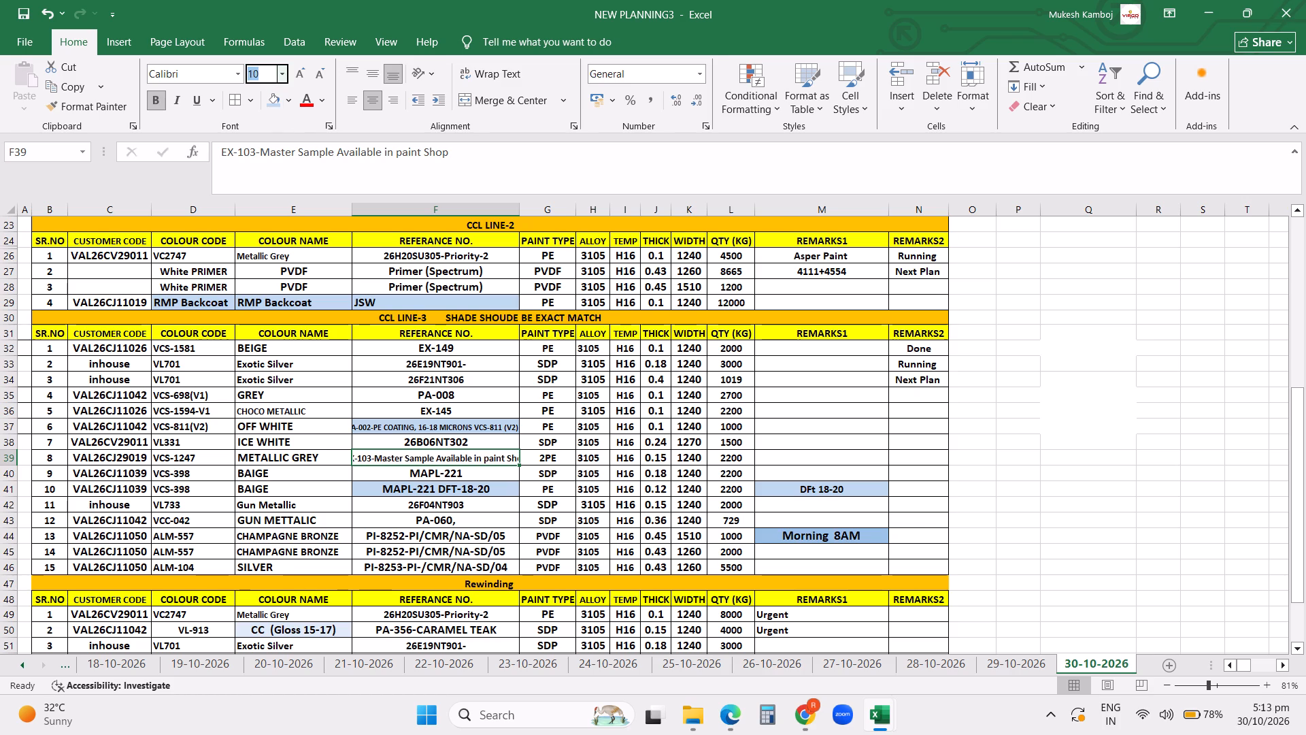
{"action": "key", "text": "9"}
{"action": "key", "text": "Return"}
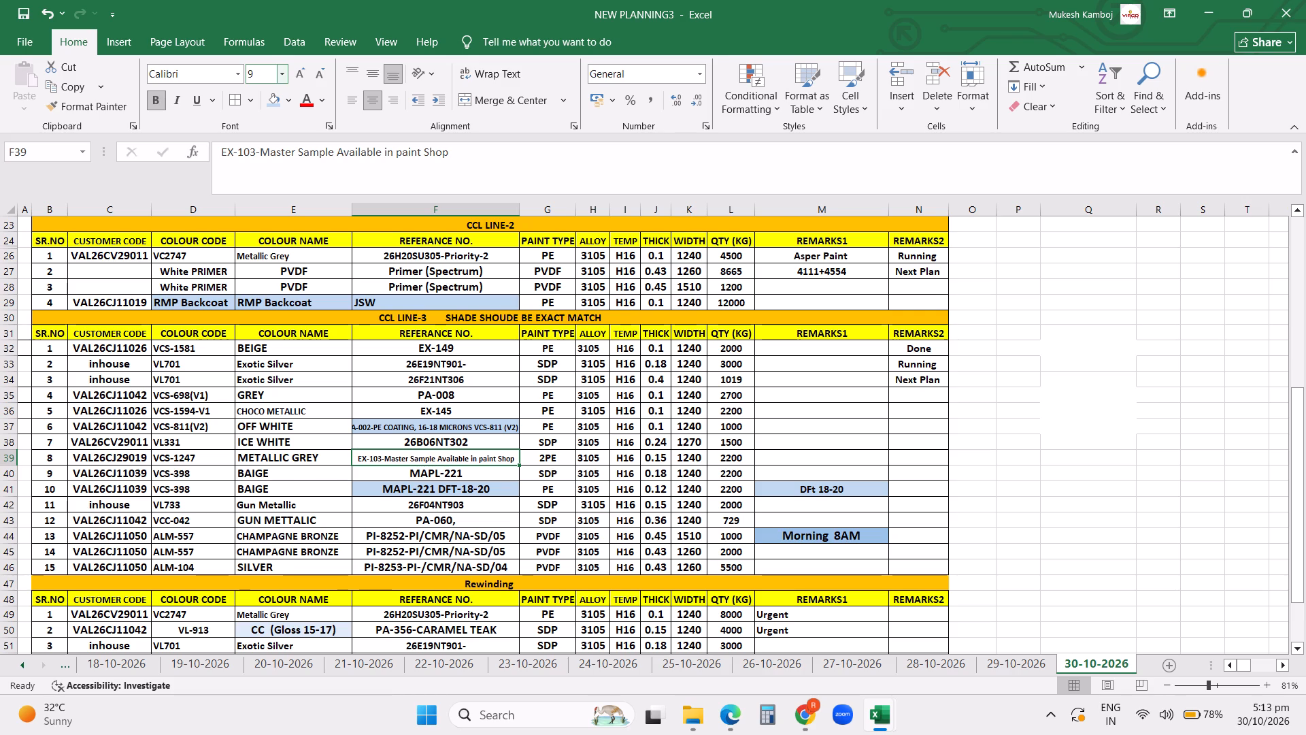
Highlight the EX-103-Master Sample Available in paint Shop cell with the light blue fill.
{"action": "left_click", "coordinate": [271, 106]}
{"action": "left_click", "coordinate": [941, 451]}
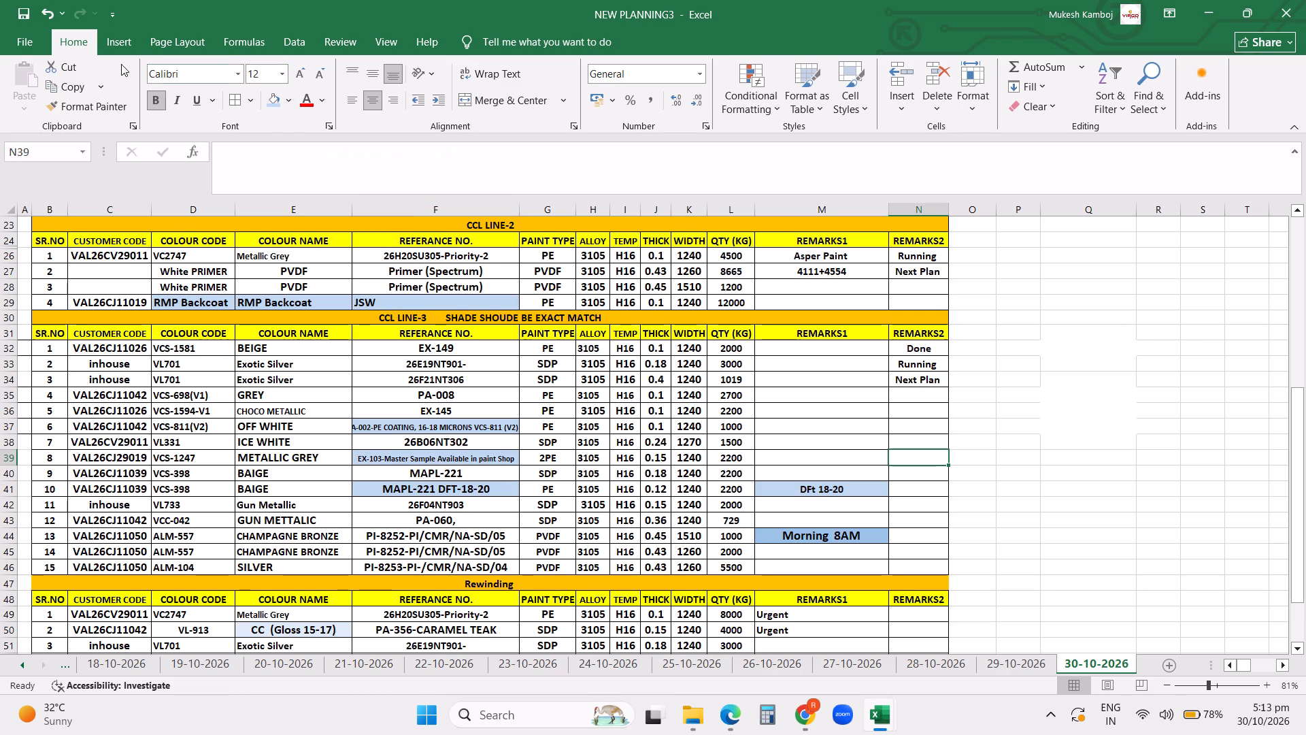
Preview the updated plan and print 6 copies of page 1 on the HP LaserJet printer.
{"action": "left_click", "coordinate": [27, 40]}
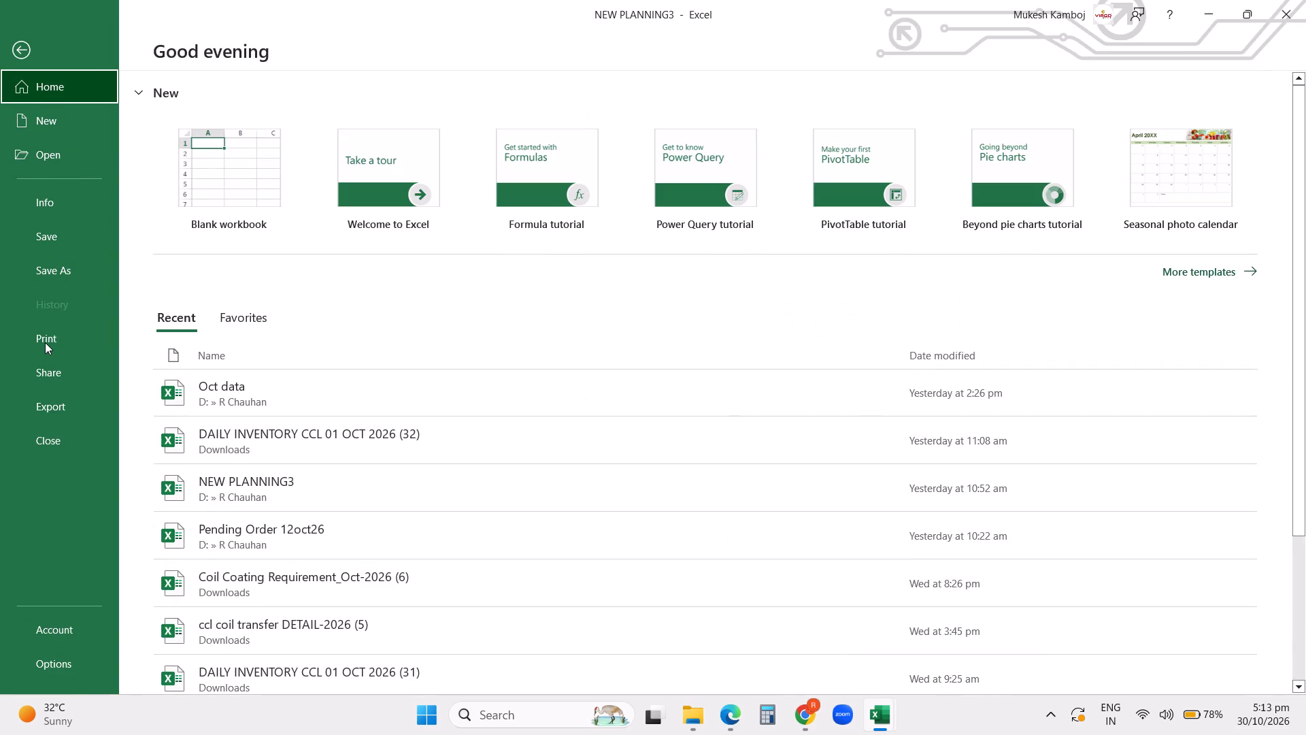
{"action": "left_click", "coordinate": [45, 342]}
{"action": "left_click", "coordinate": [875, 399]}
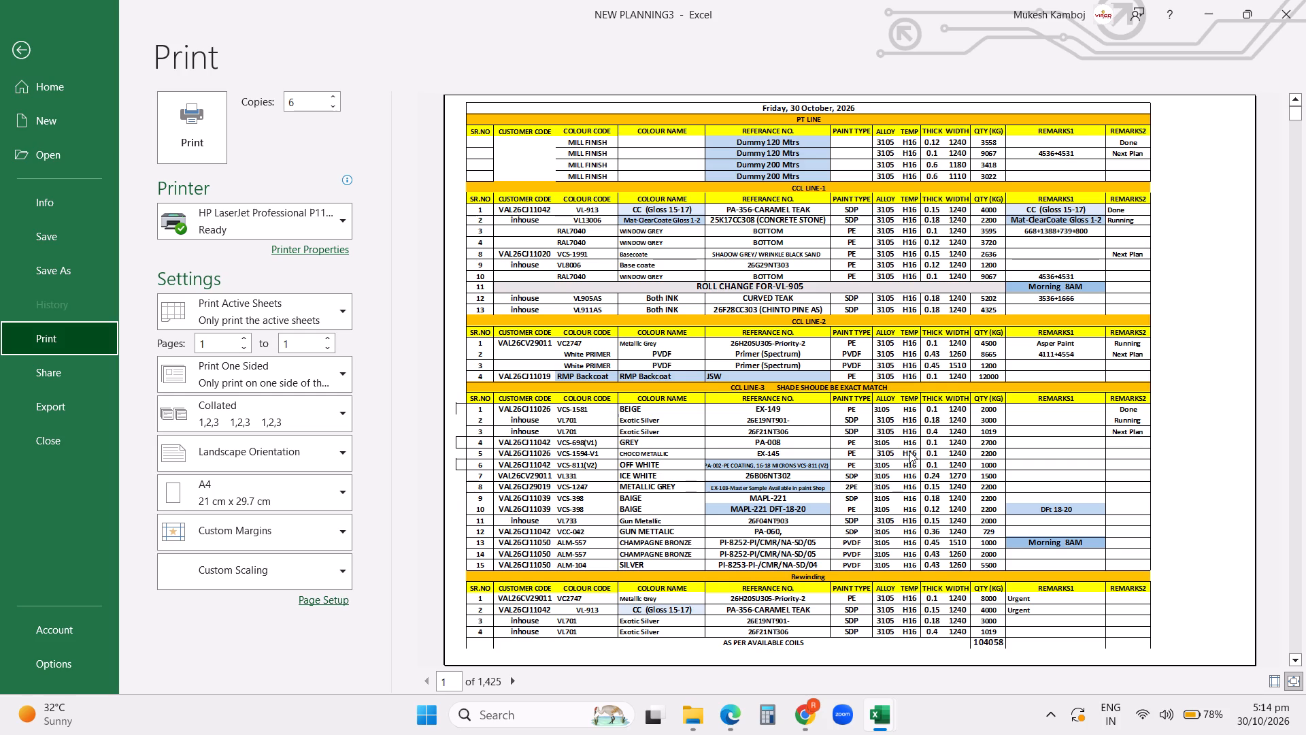
{"action": "left_click", "coordinate": [196, 131]}
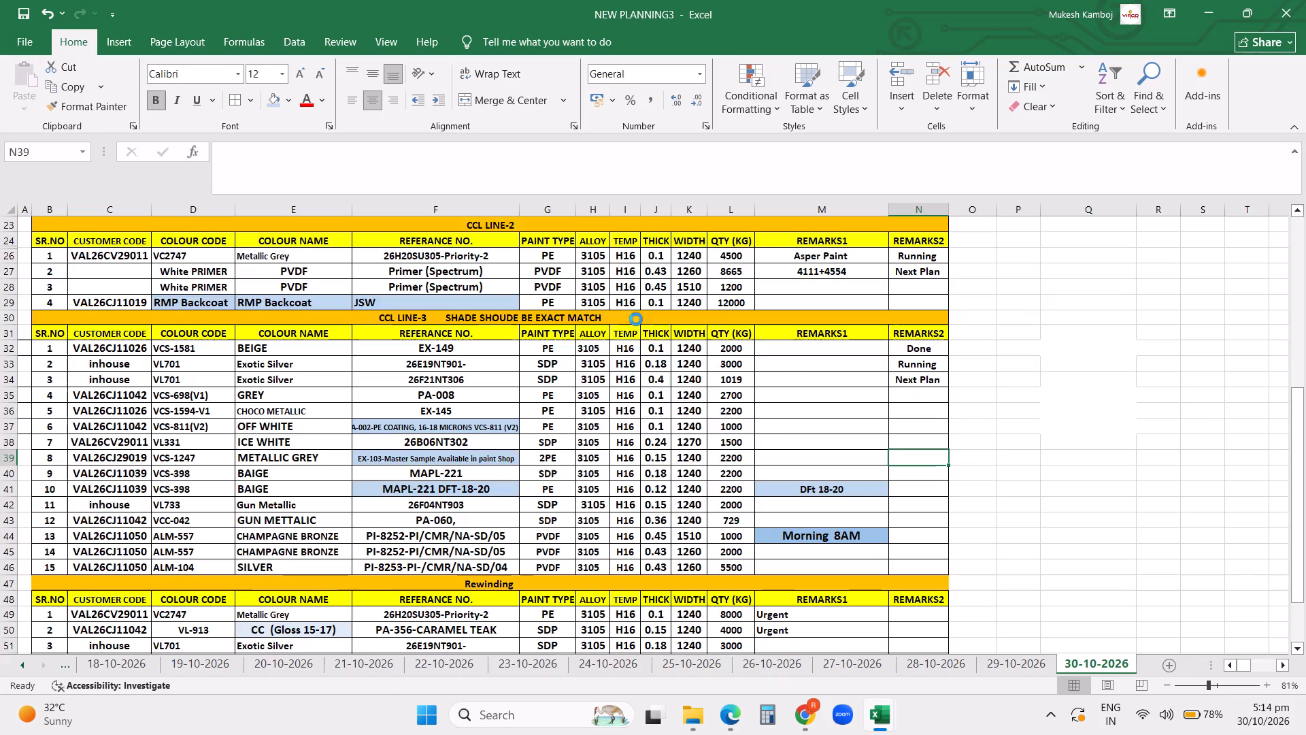